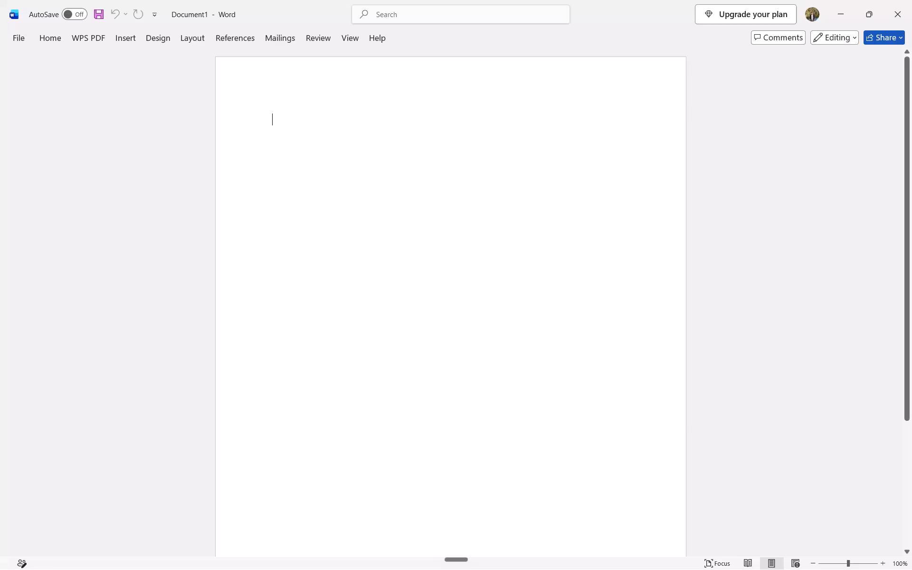
Paste the copied emotional intelligence notes into the blank document and look back through the pasted pages.
key(ctrl+v)
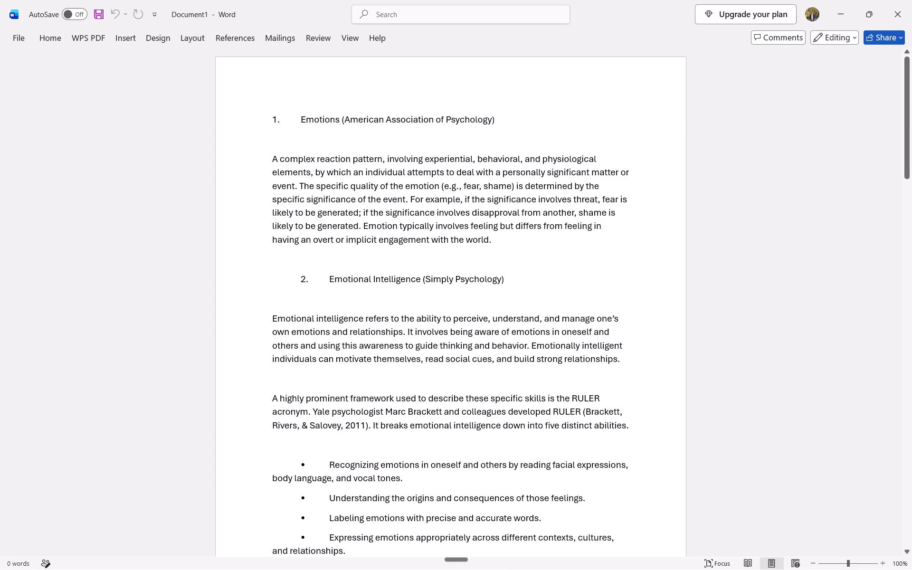
scroll(374, 111, up, 7)
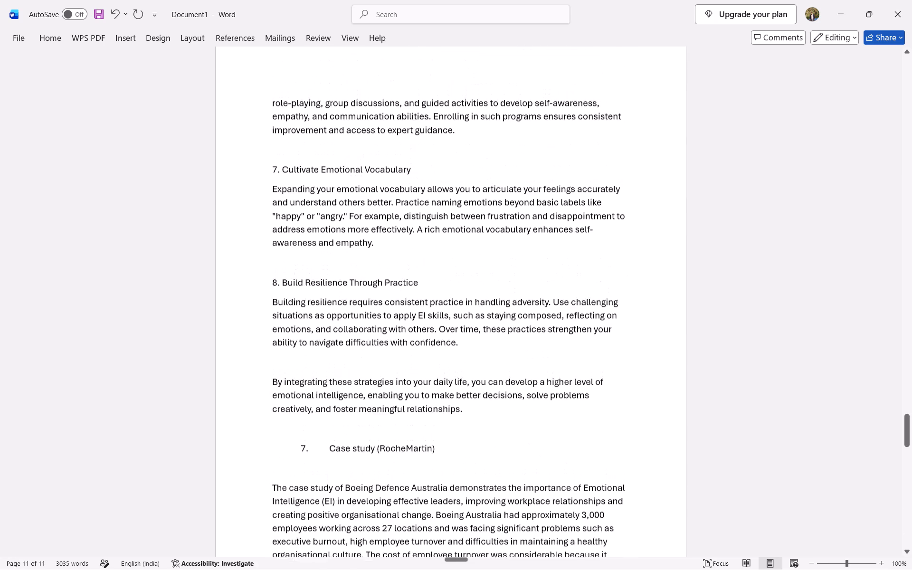
scroll(374, 111, up, 13)
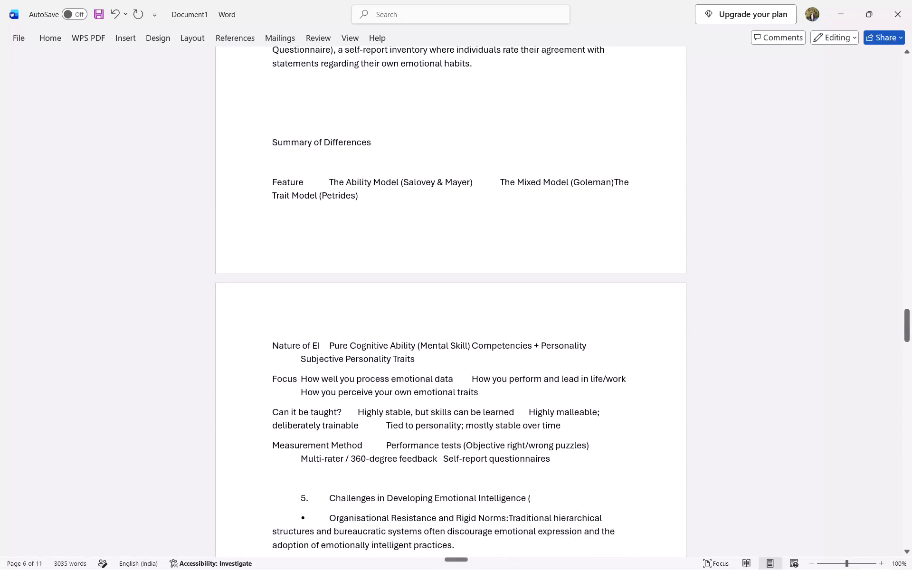
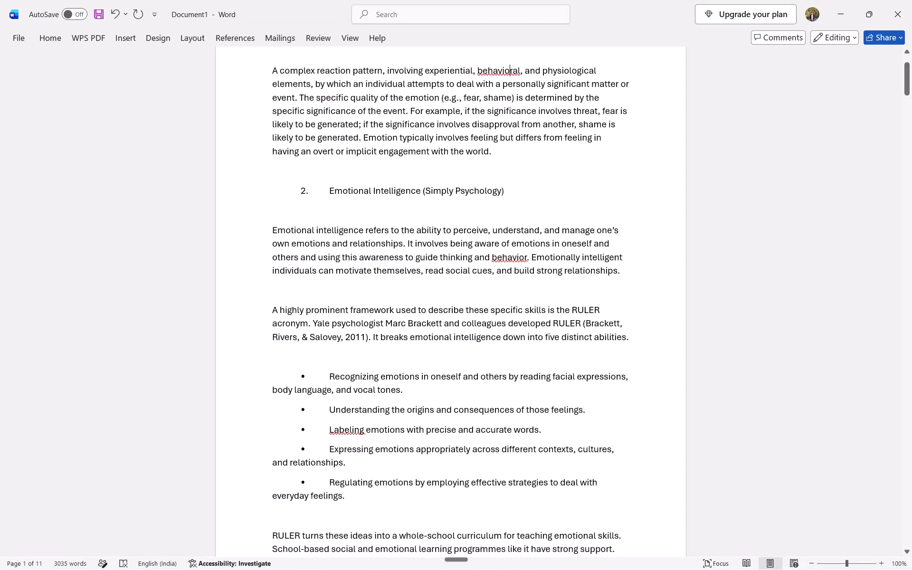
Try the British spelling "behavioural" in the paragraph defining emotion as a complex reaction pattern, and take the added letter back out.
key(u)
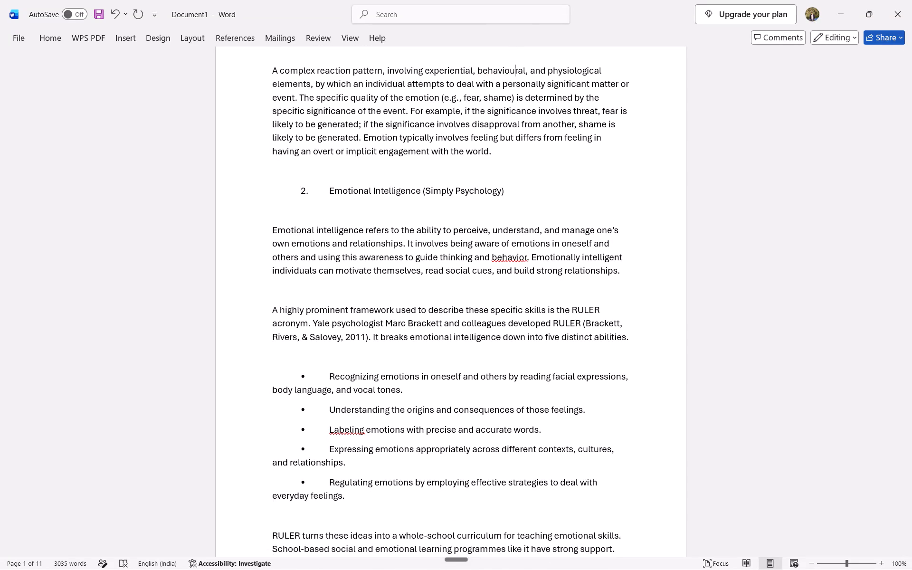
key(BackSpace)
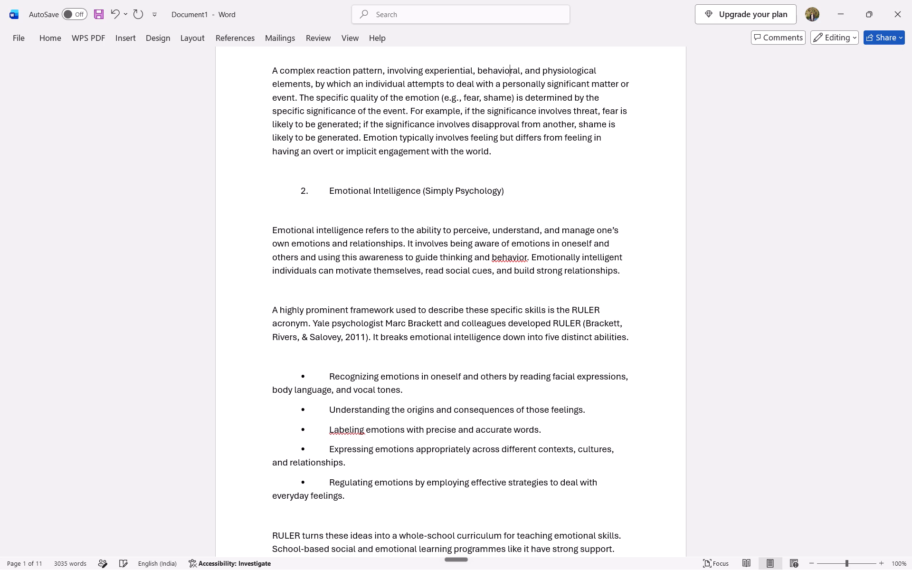
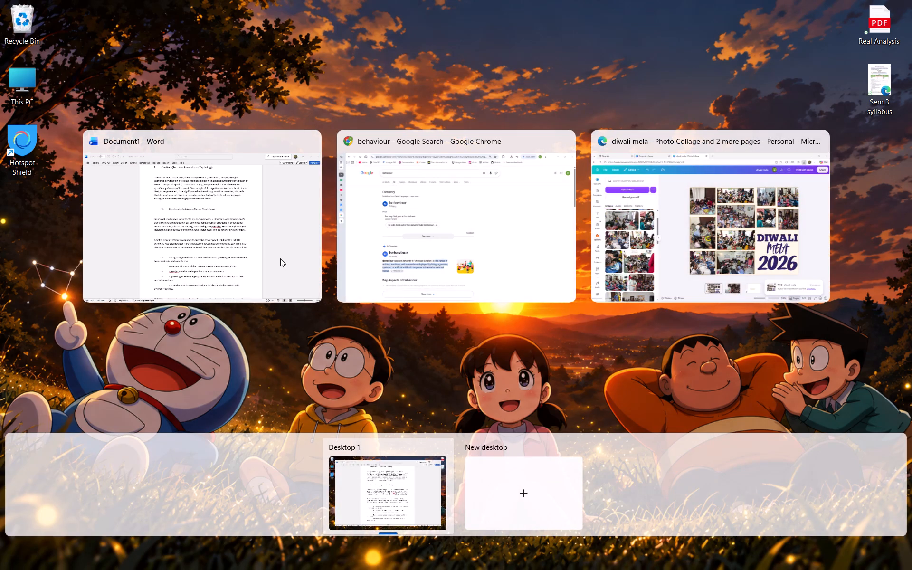
Return to the Word document and change "behavior" to "behaviour" in the paragraph defining emotional intelligence.
click(280, 258)
click(523, 278)
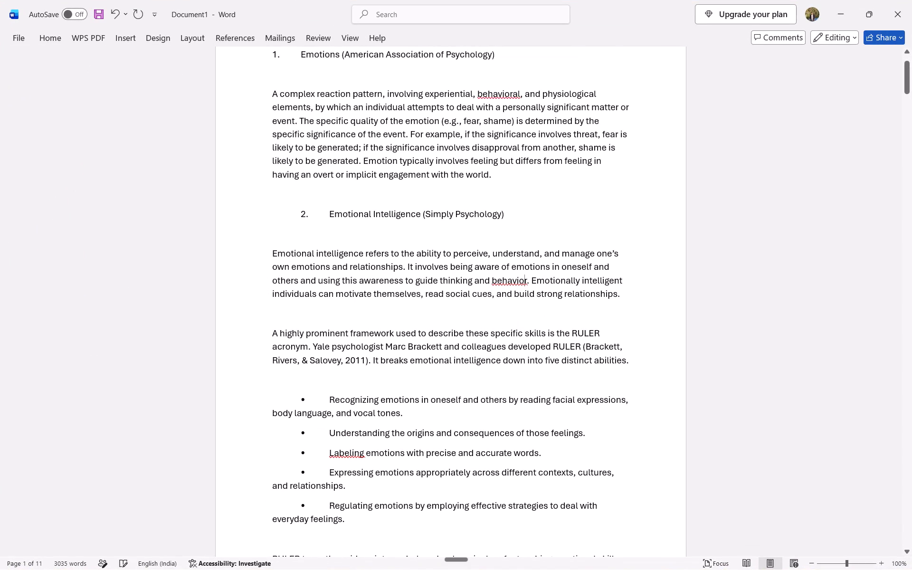
key(u)
Change "behavioral" to "behavioural" in the paragraph defining emotion as a complex reaction pattern.
scroll(523, 278, up, 1)
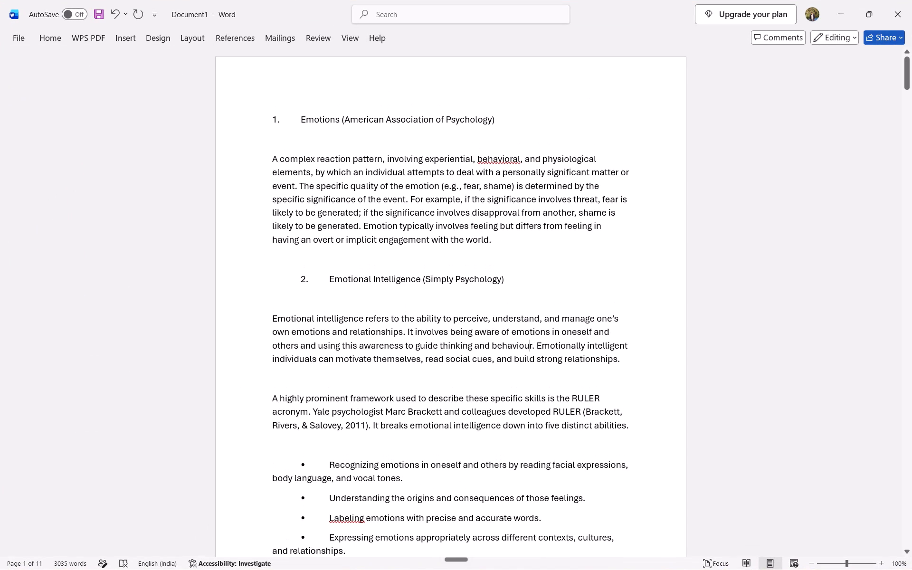
click(509, 158)
key(u)
Change "Labeling" to "Labelling" in the RULER bullet about naming emotions with precise and accurate words.
scroll(509, 158, down, 1)
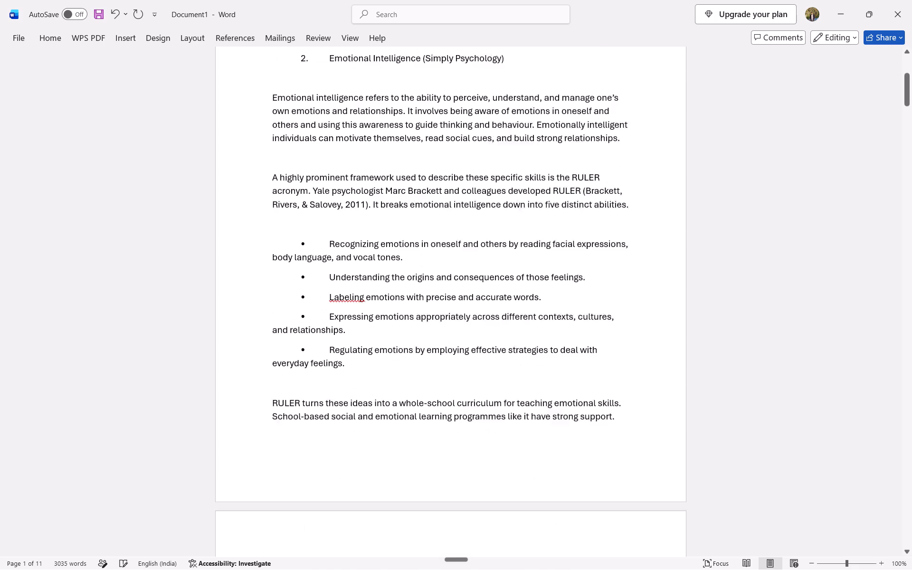
scroll(509, 158, down, 1)
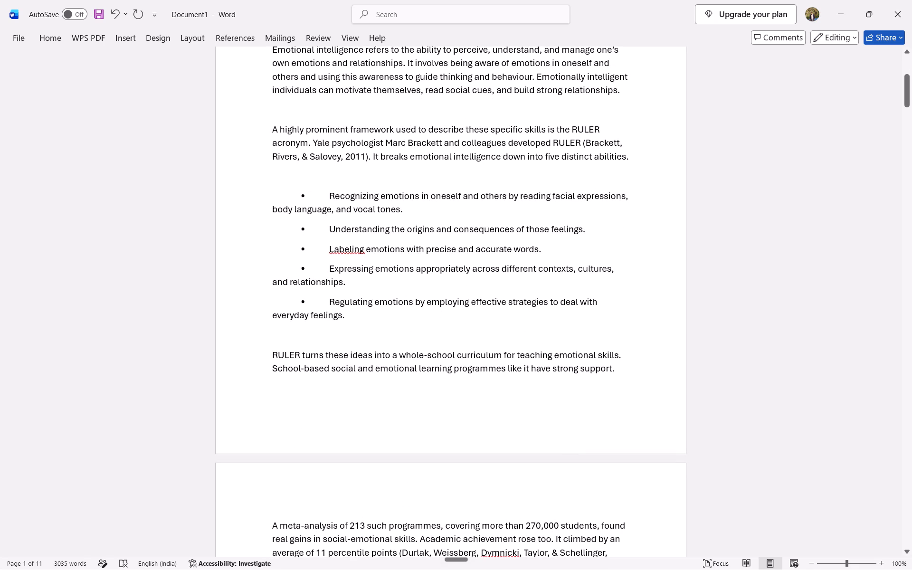
click(349, 248)
key(l)
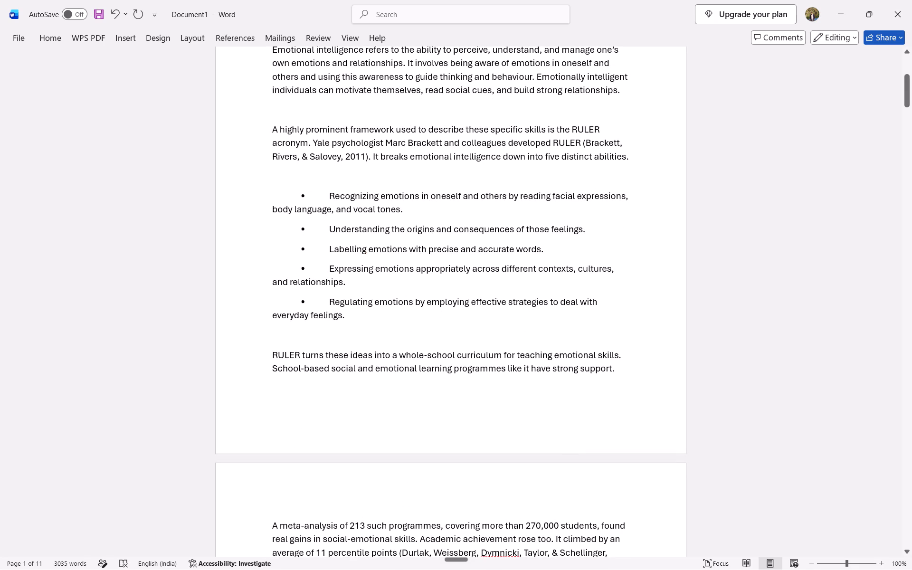
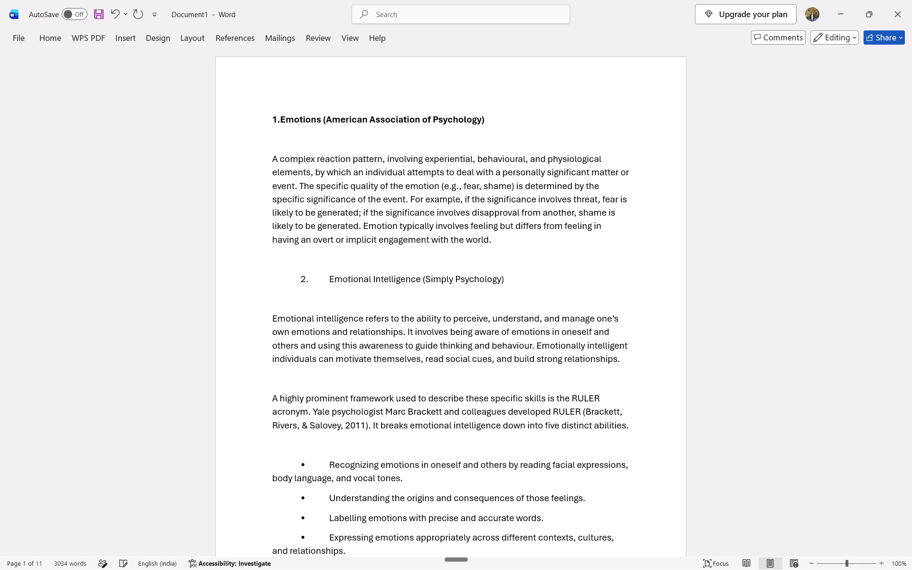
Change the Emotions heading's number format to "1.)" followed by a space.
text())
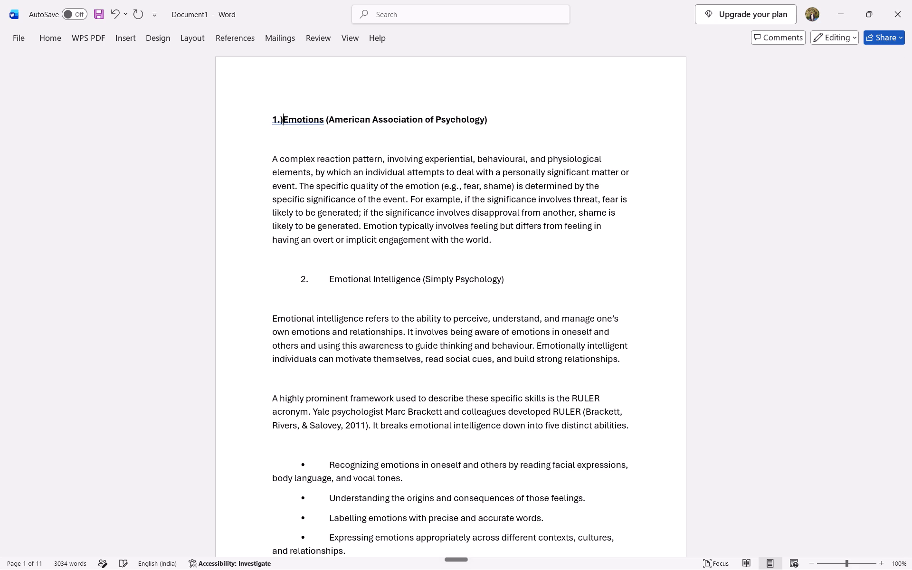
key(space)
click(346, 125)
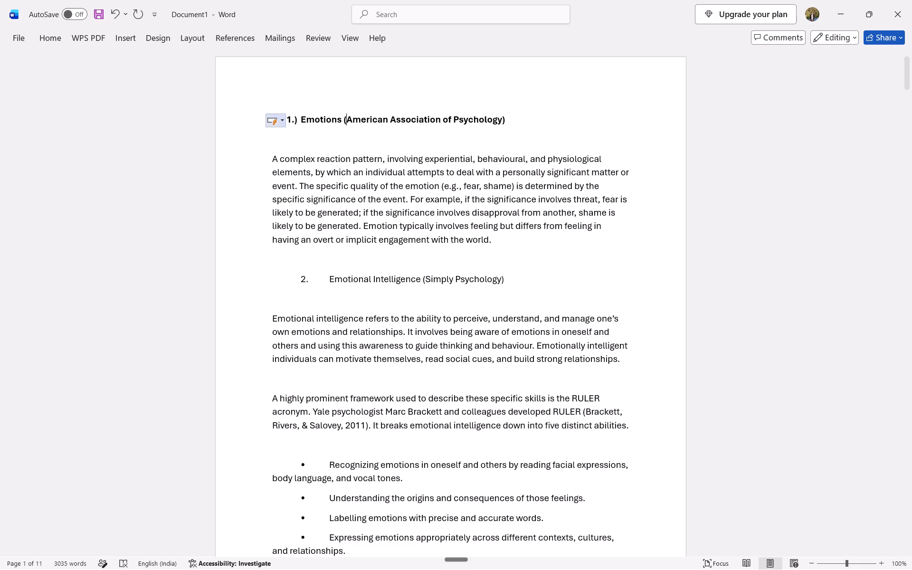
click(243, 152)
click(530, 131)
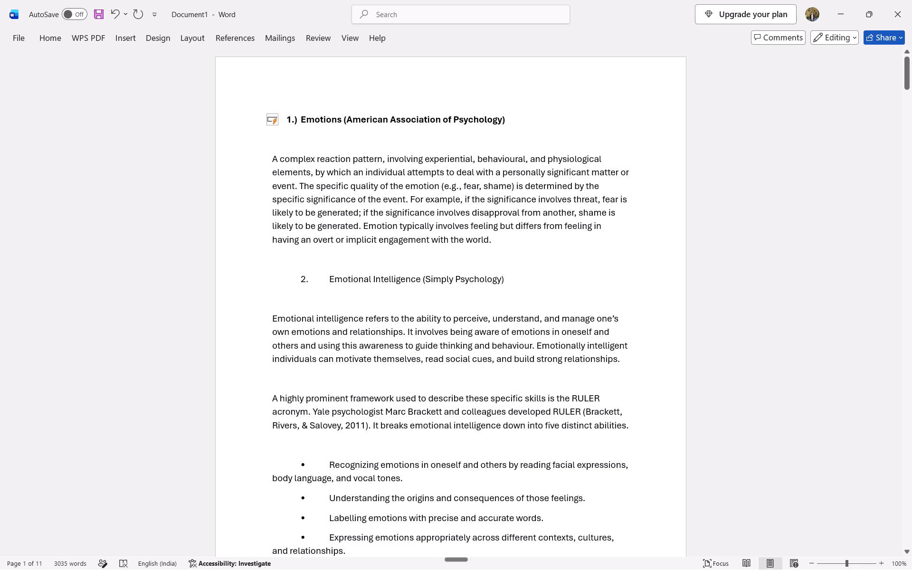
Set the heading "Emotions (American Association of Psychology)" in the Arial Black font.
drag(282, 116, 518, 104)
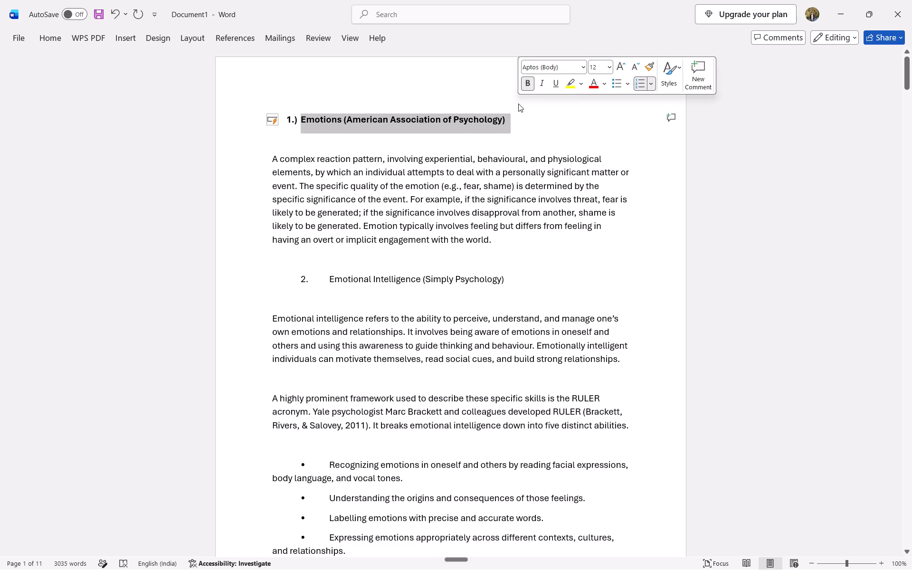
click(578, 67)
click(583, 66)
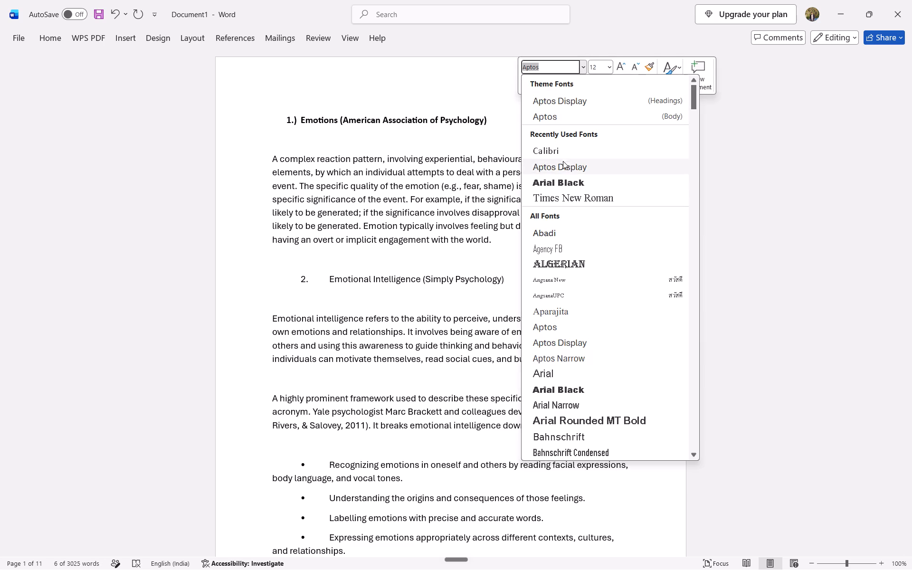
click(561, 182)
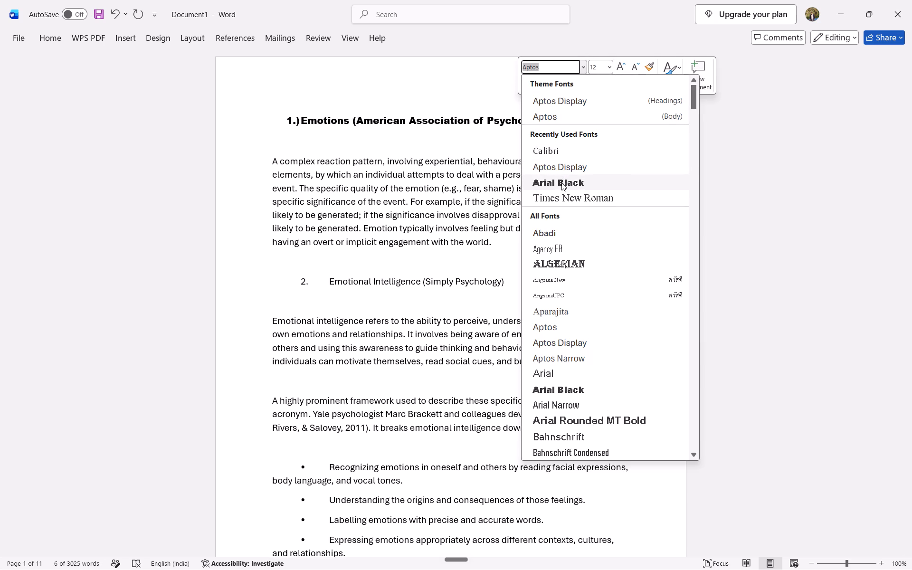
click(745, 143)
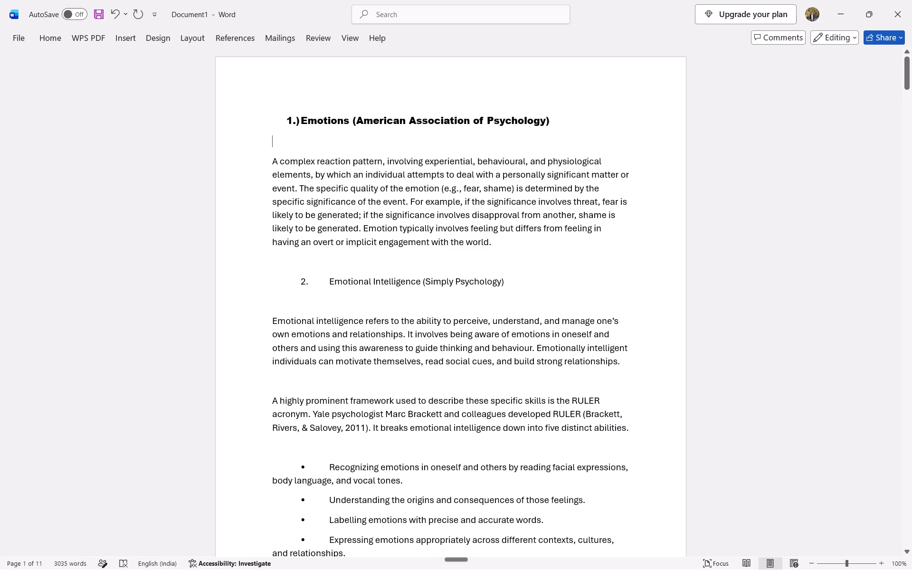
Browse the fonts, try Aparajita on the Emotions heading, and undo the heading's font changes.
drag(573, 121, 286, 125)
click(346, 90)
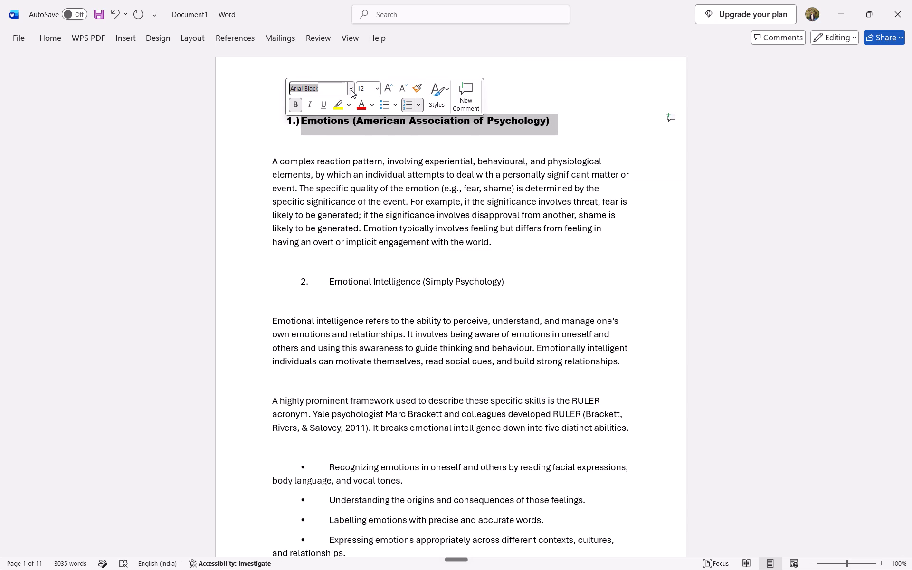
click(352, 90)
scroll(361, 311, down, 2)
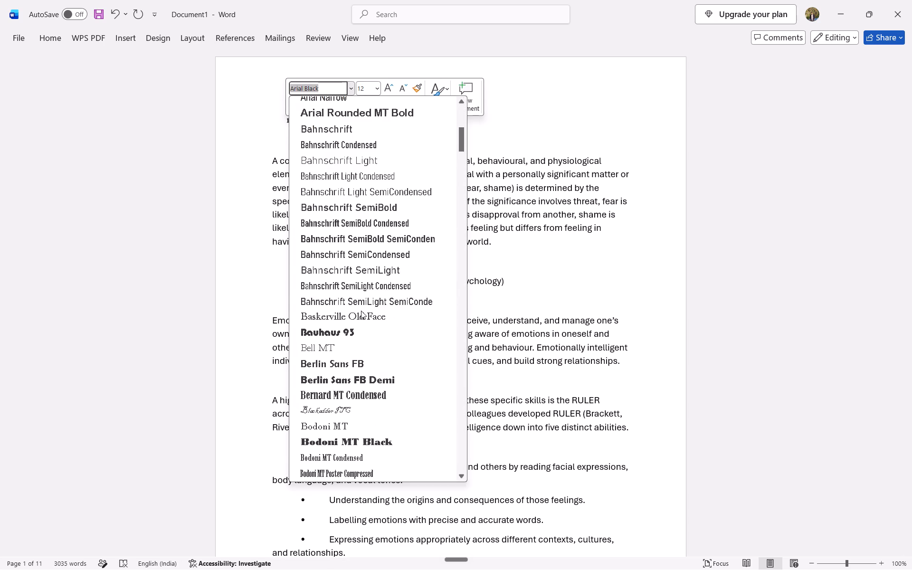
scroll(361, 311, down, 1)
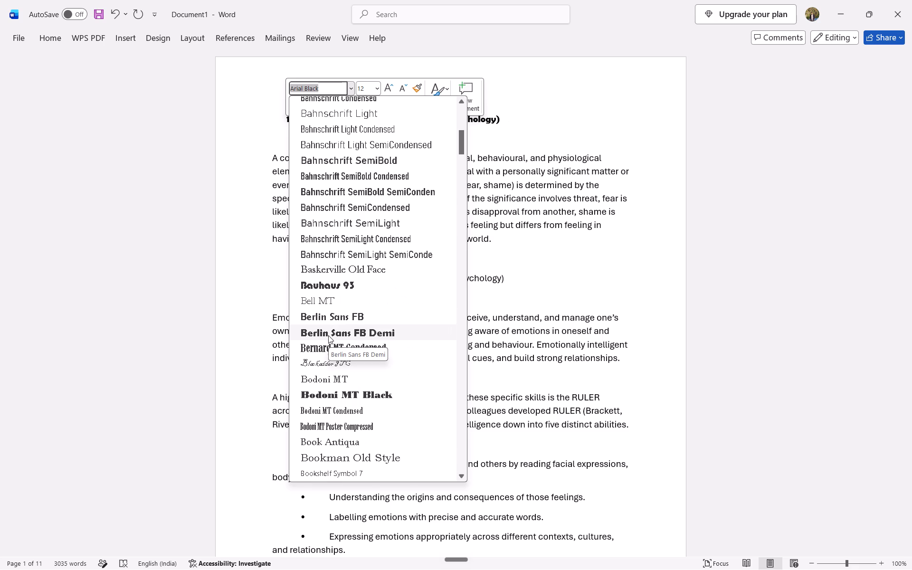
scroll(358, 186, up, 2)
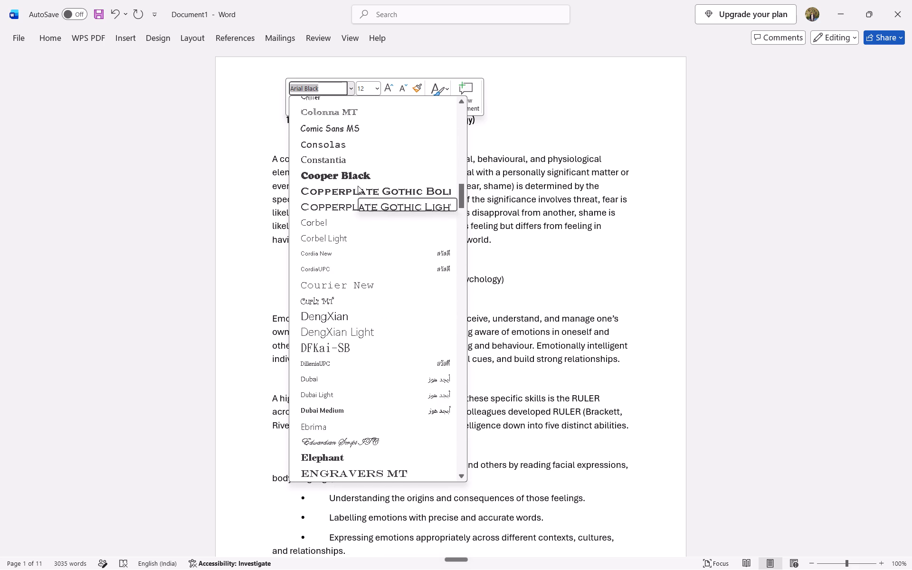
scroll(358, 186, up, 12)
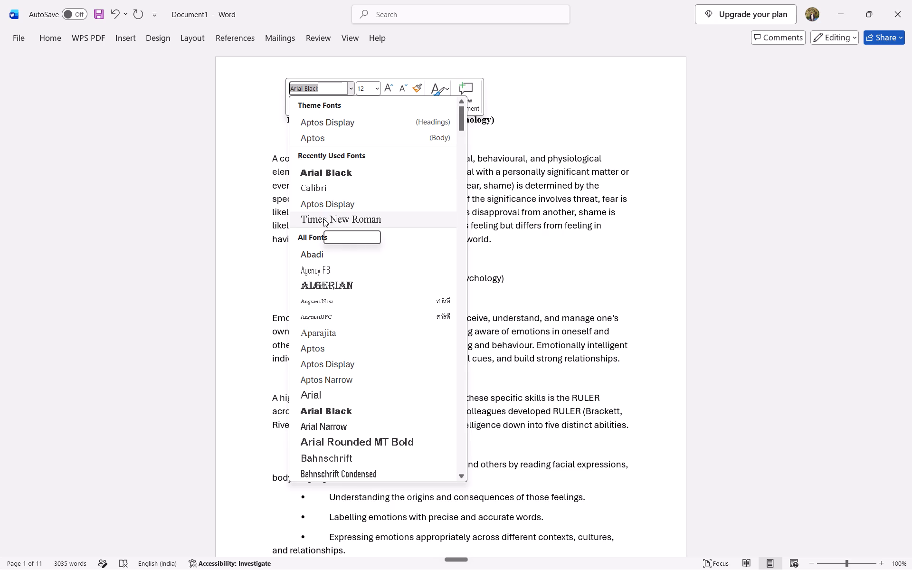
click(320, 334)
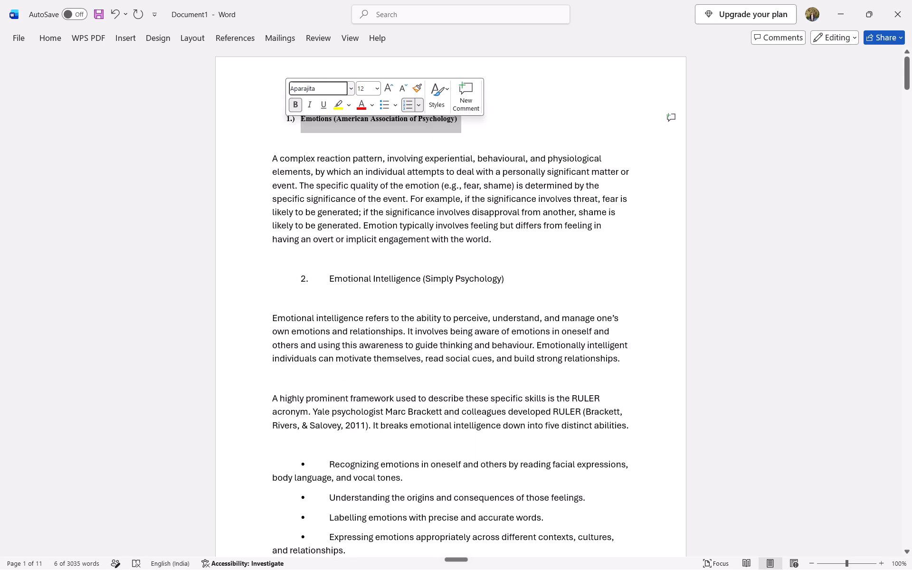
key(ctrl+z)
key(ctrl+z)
Apply the Arial Black font to the Emotions heading.
click(351, 88)
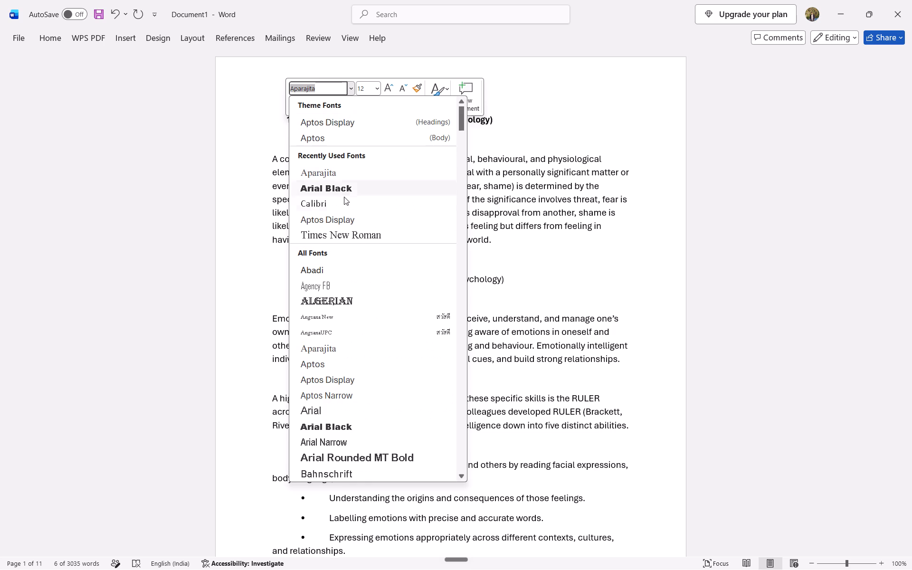
click(349, 183)
click(228, 208)
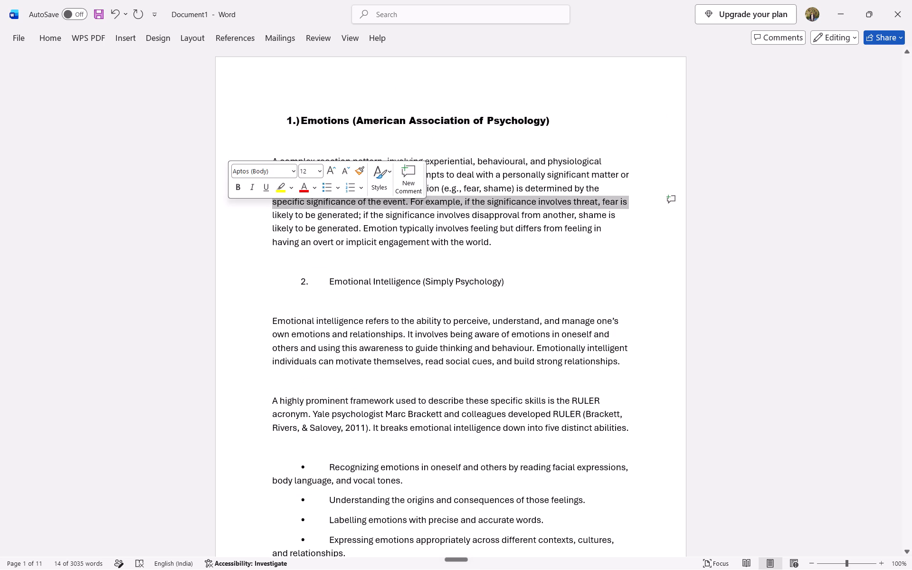
click(628, 199)
Remove the blank line between the Emotions heading and the paragraph about a complex reaction pattern.
click(269, 162)
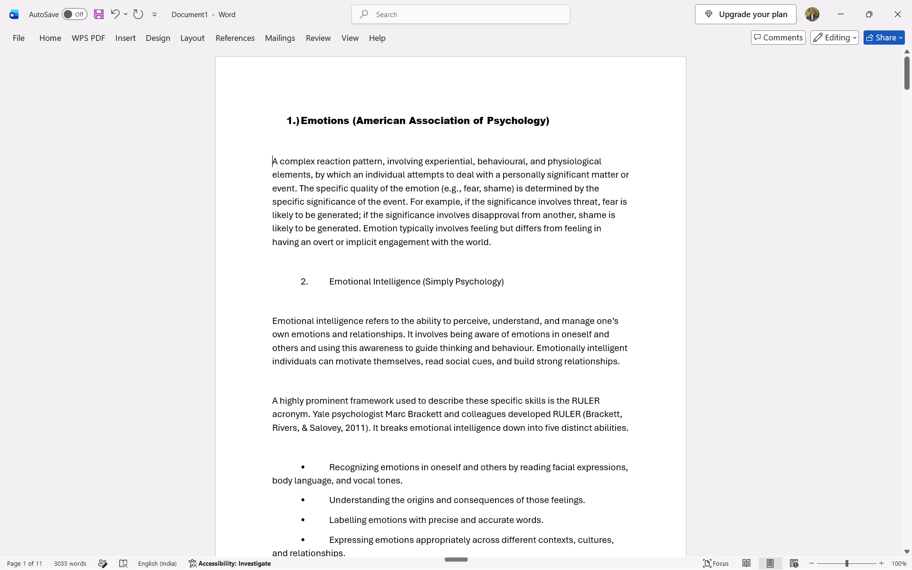
key(BackSpace)
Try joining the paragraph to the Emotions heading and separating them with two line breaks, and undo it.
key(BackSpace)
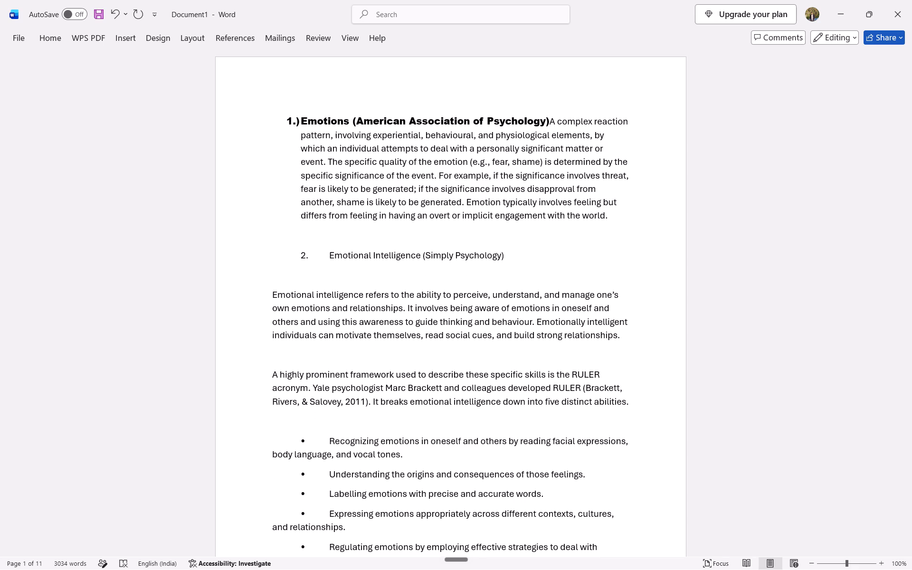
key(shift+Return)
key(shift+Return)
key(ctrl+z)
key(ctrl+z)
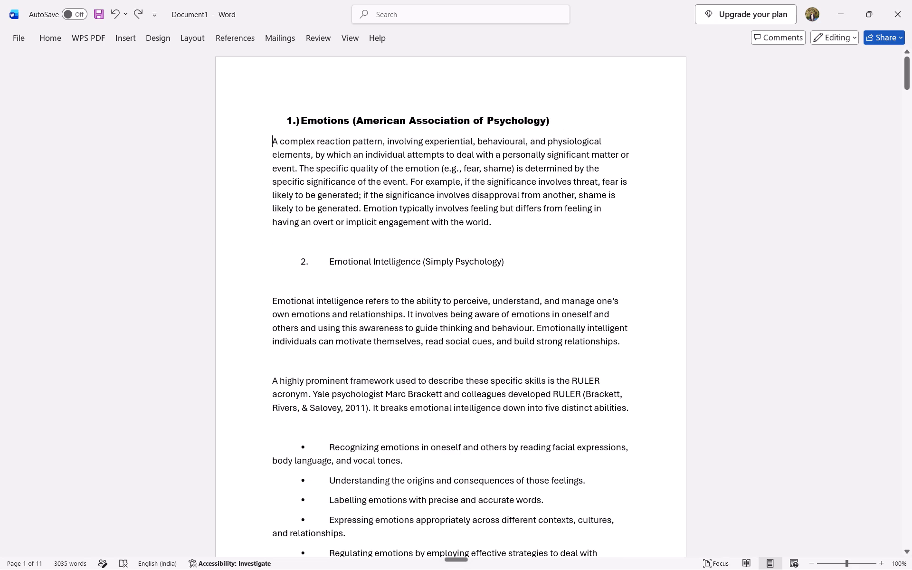
Remove the "1.)" numbering and its indent from the Emotions heading so the title starts at the page margin.
click(285, 122)
key(Left)
key(BackSpace)
key(BackSpace)
key(BackSpace)
key(BackSpace)
key(BackSpace)
key(BackSpace)
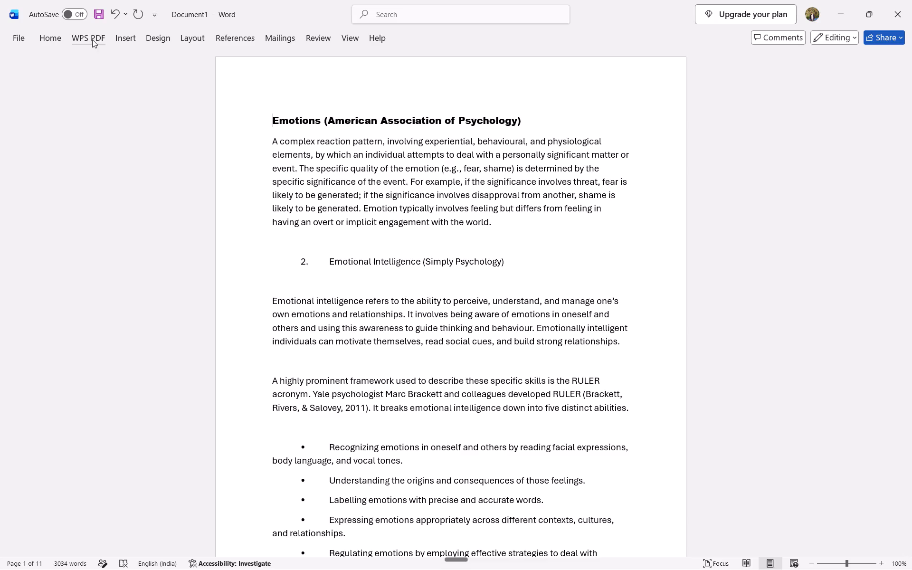
Turn on AutoSave for the document and choose the personal OneDrive as its storage location.
click(71, 12)
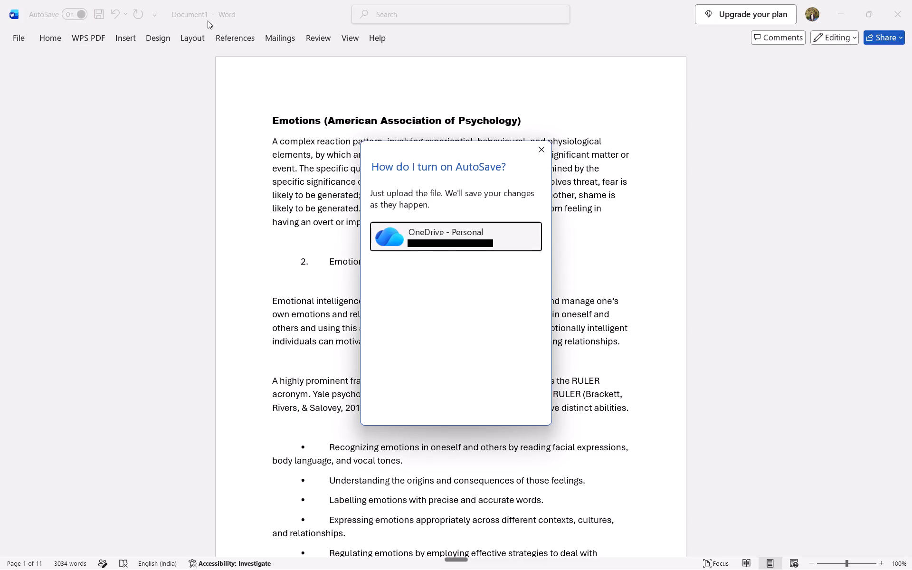
click(416, 252)
click(425, 243)
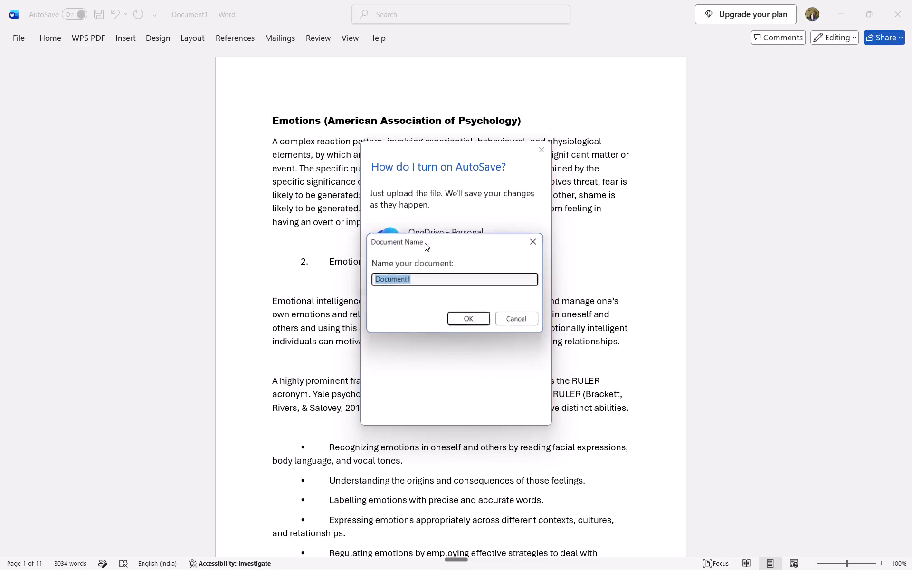
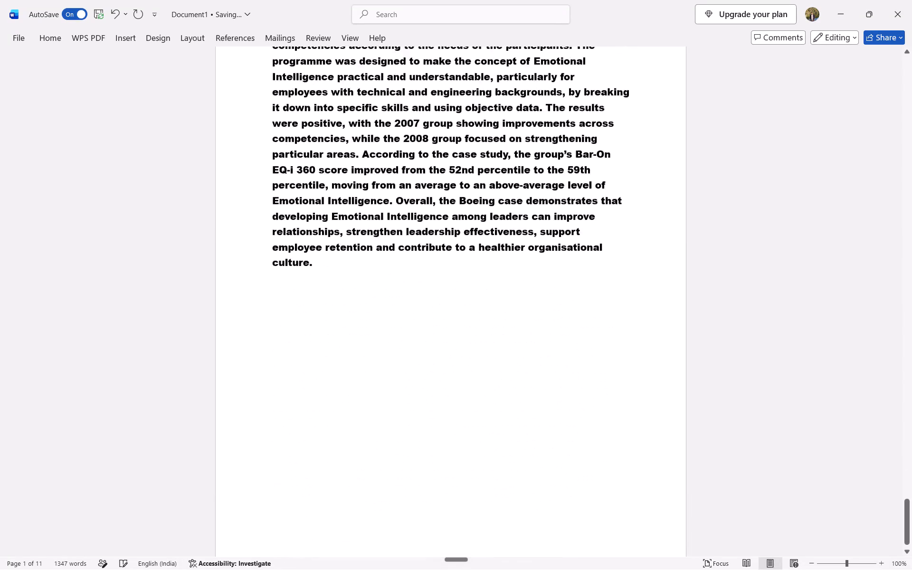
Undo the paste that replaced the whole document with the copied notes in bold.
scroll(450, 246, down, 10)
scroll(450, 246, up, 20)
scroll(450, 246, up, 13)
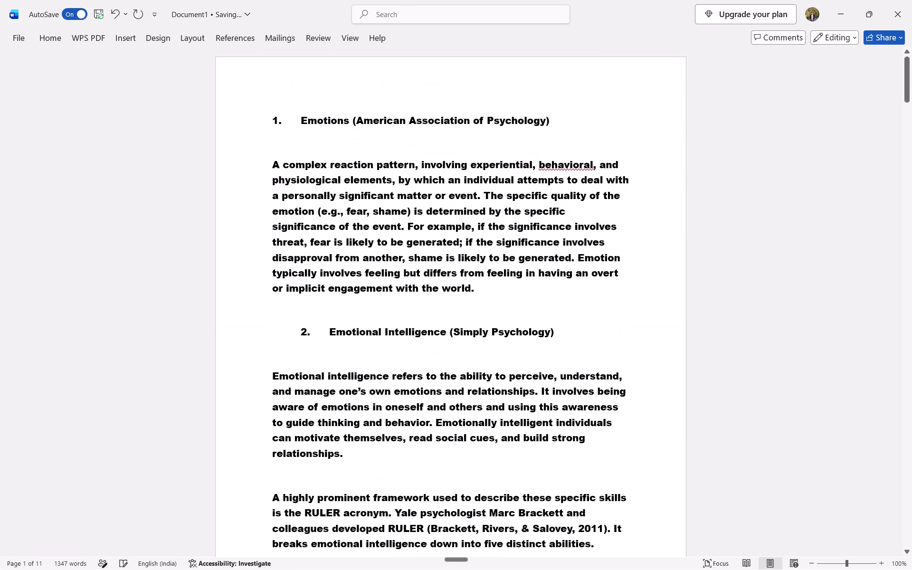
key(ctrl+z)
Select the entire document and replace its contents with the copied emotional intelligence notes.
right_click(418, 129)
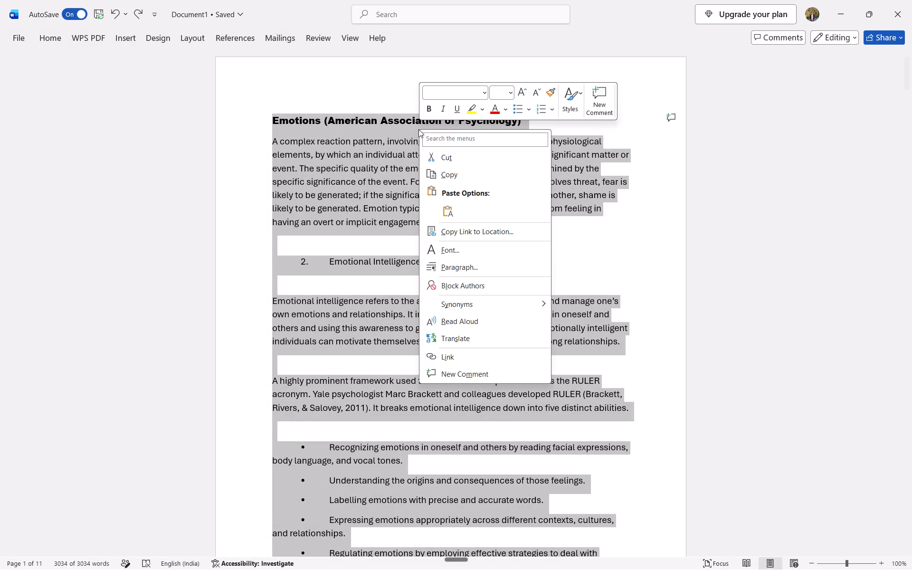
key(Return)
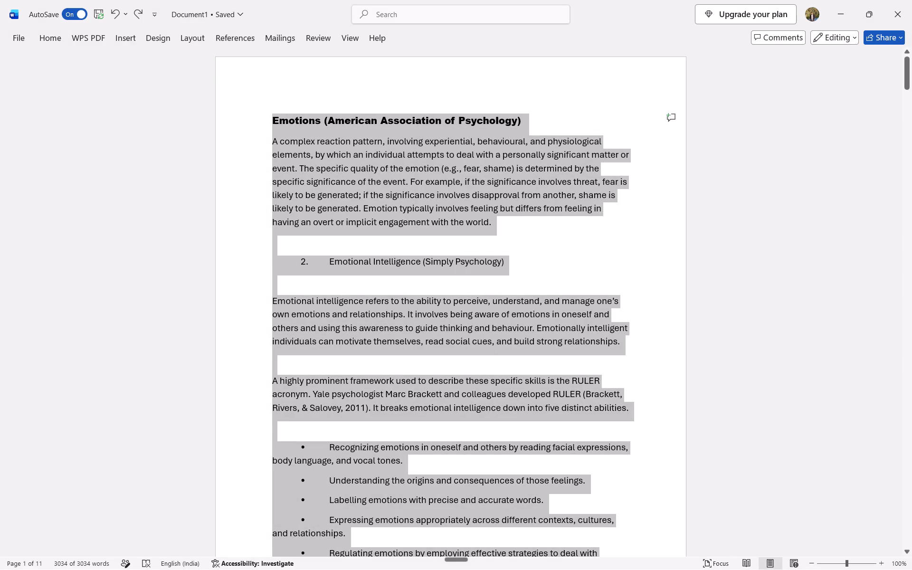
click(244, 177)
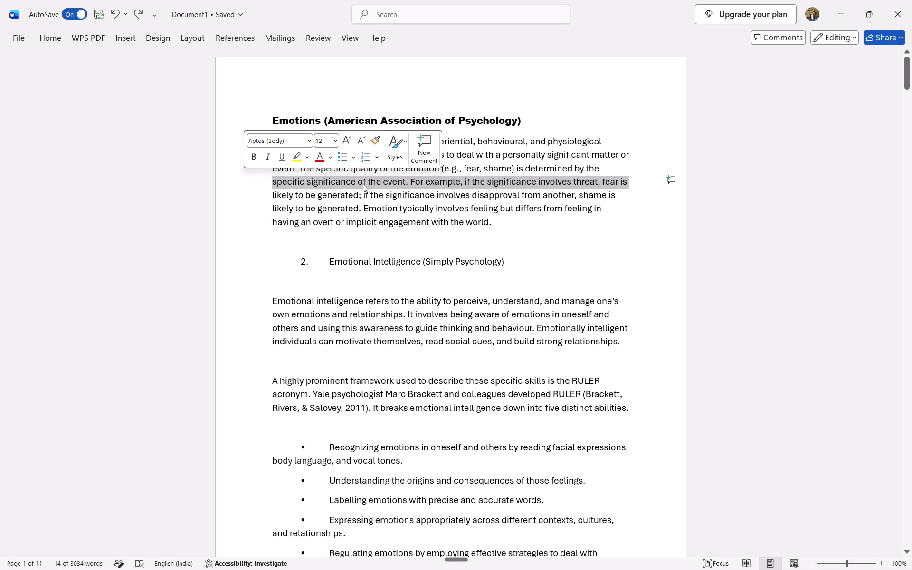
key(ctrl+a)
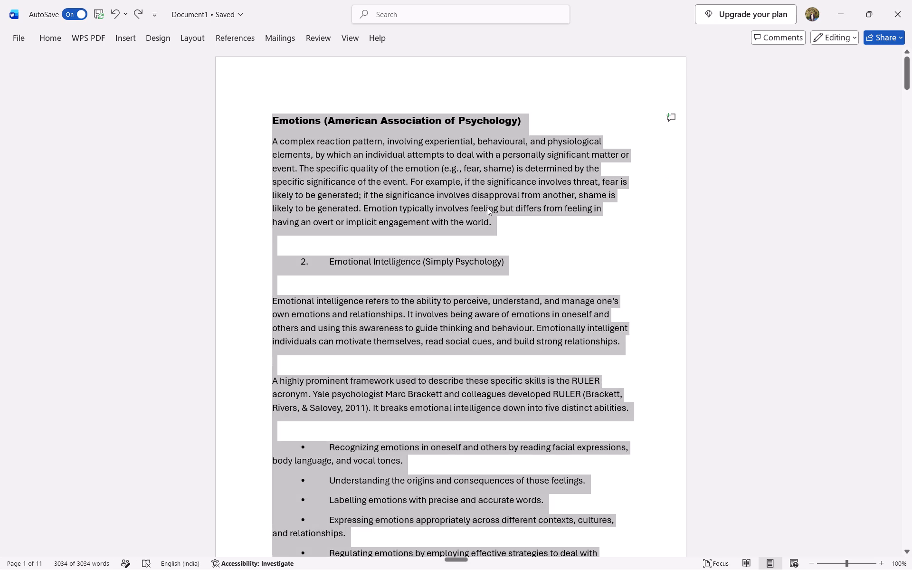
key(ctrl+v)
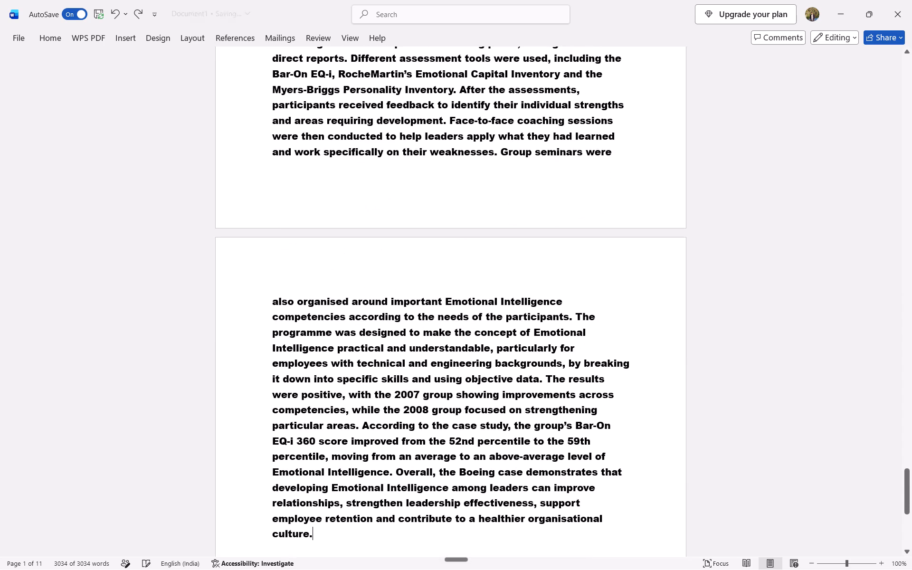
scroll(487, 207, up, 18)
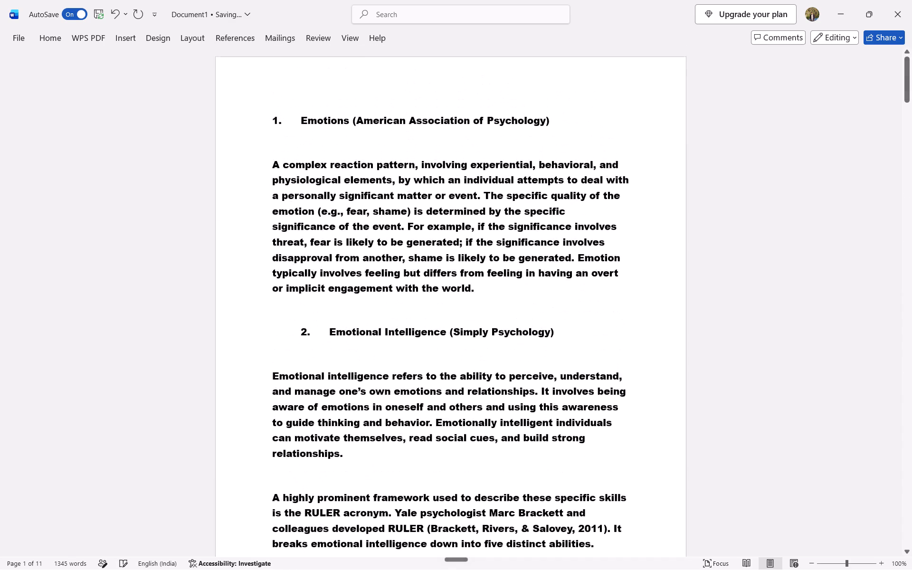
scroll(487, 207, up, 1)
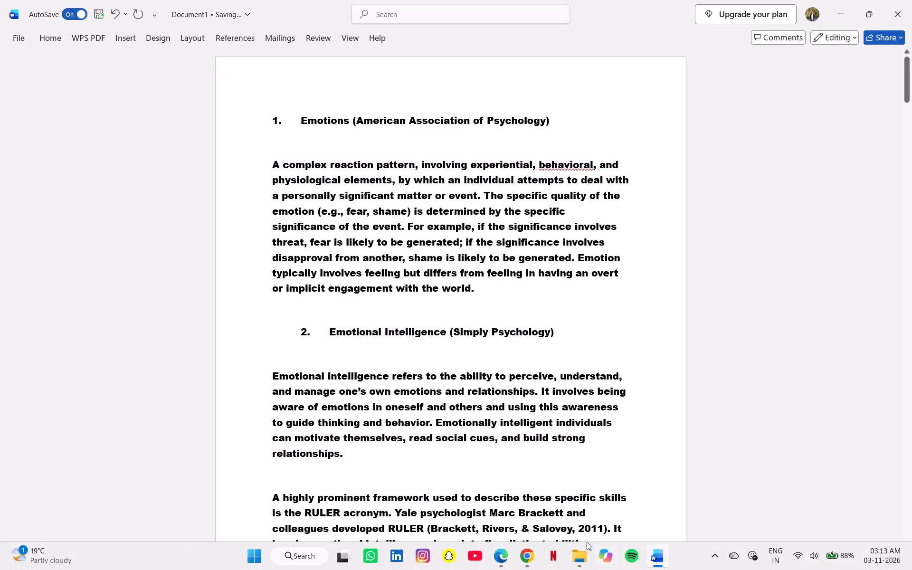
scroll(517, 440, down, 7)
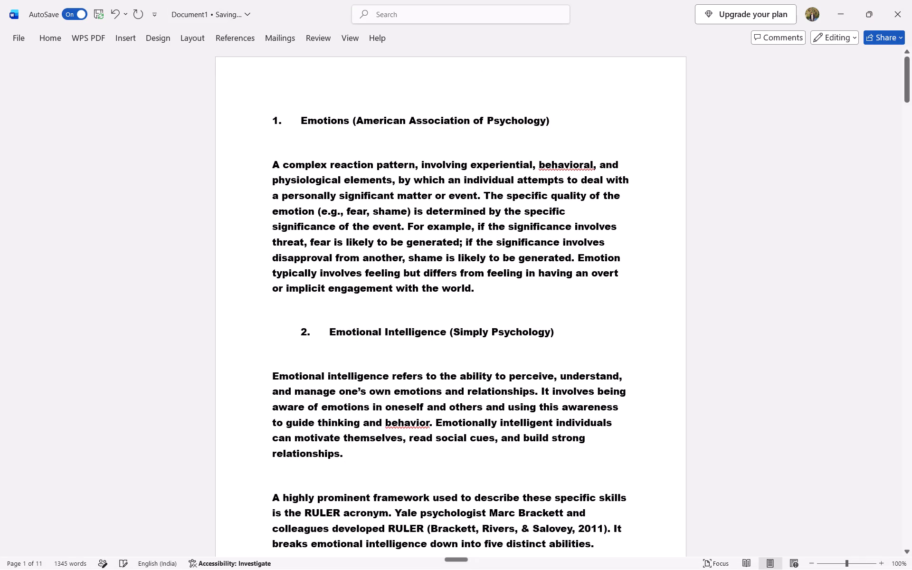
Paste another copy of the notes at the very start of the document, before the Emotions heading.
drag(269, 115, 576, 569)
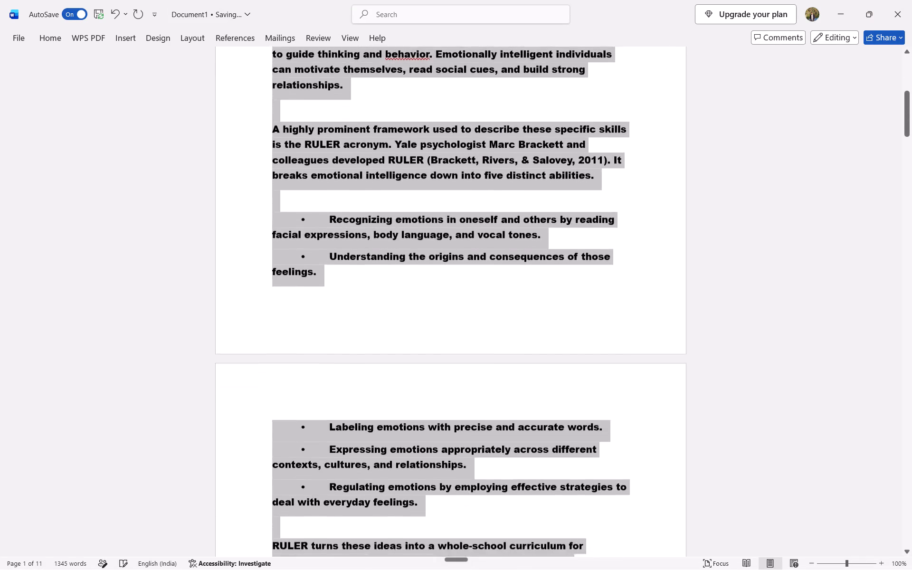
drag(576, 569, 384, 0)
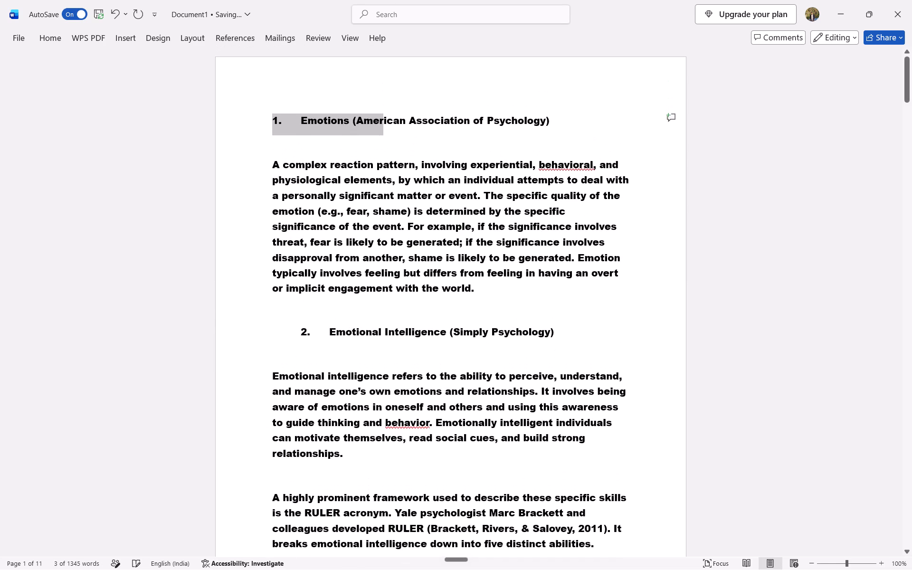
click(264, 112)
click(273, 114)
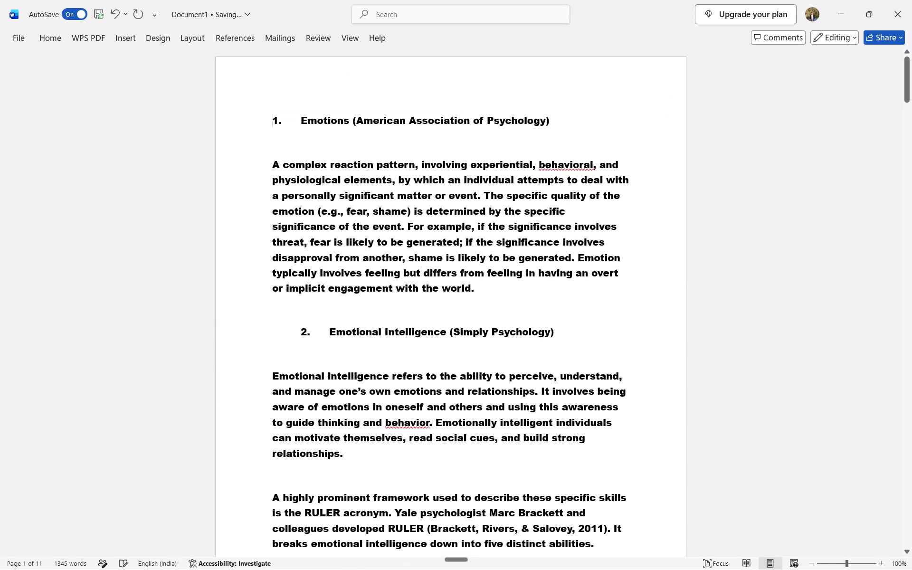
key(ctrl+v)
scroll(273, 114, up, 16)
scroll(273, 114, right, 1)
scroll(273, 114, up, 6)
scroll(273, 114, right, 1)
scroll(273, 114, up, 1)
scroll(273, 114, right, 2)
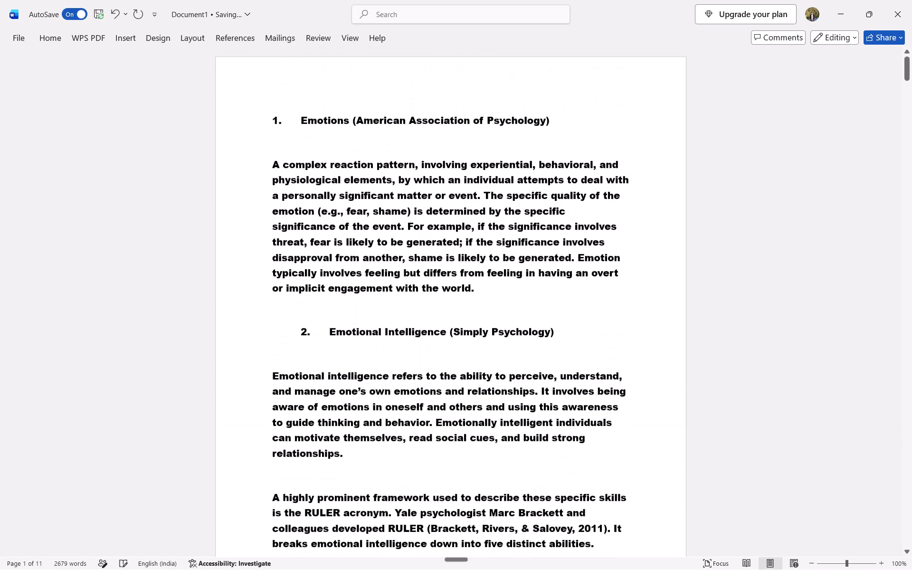
Undo the pastes and all earlier edits back through the Emotions heading formatting and the British spelling corrections for labelling, behaviour and behavioural.
key(ctrl+z)
key(ctrl+z)
key(ctrl+z)
key(ctrl+z)
key(ctrl+z)
key(ctrl+z)
key(ctrl+z)
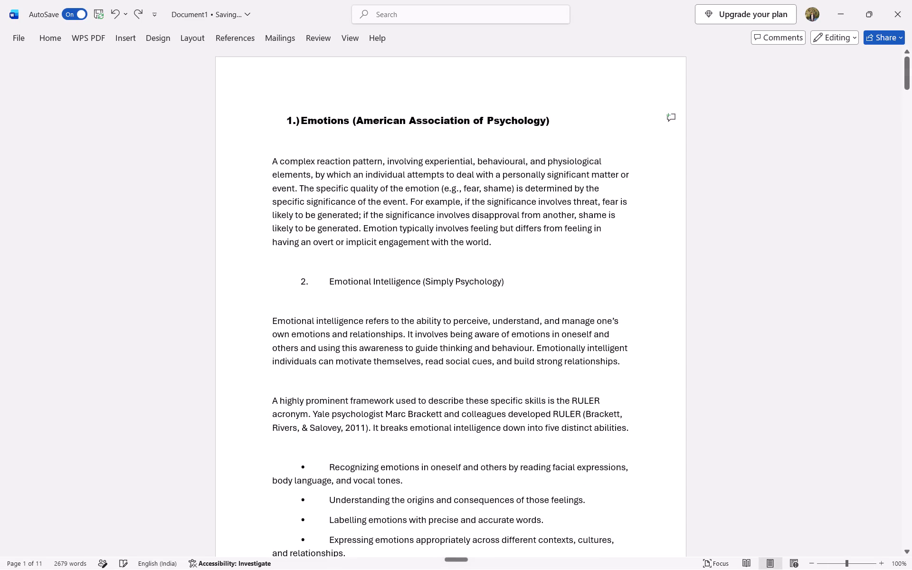
key(ctrl+z)
key(ctrl+z)
key(ctrl+z)
key(ctrl+z)
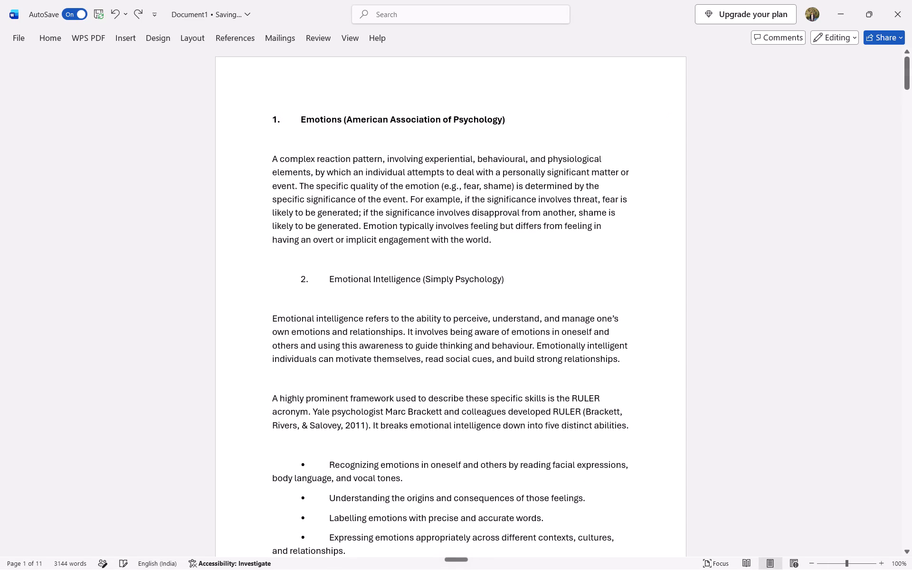
key(ctrl+z)
key(ctrl+z)
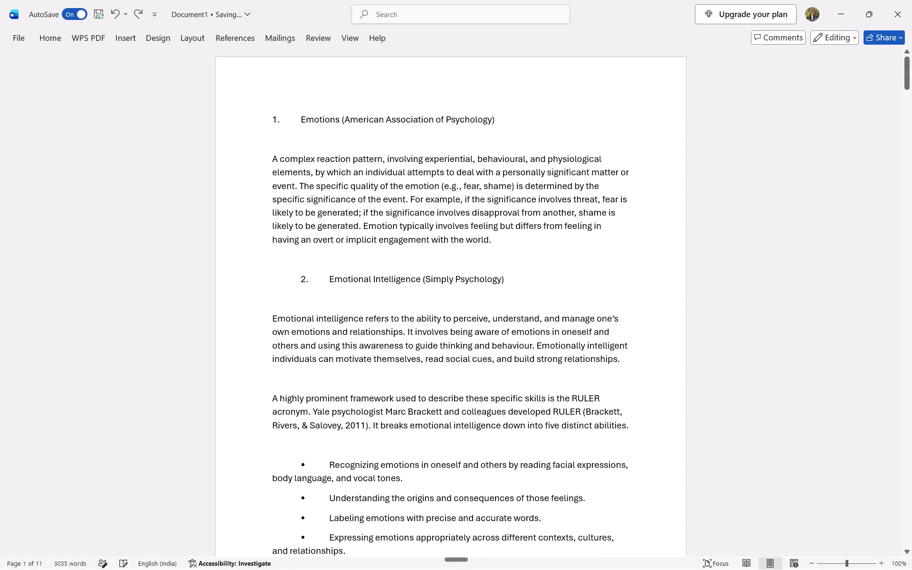
key(ctrl+z)
key(ctrl+z)
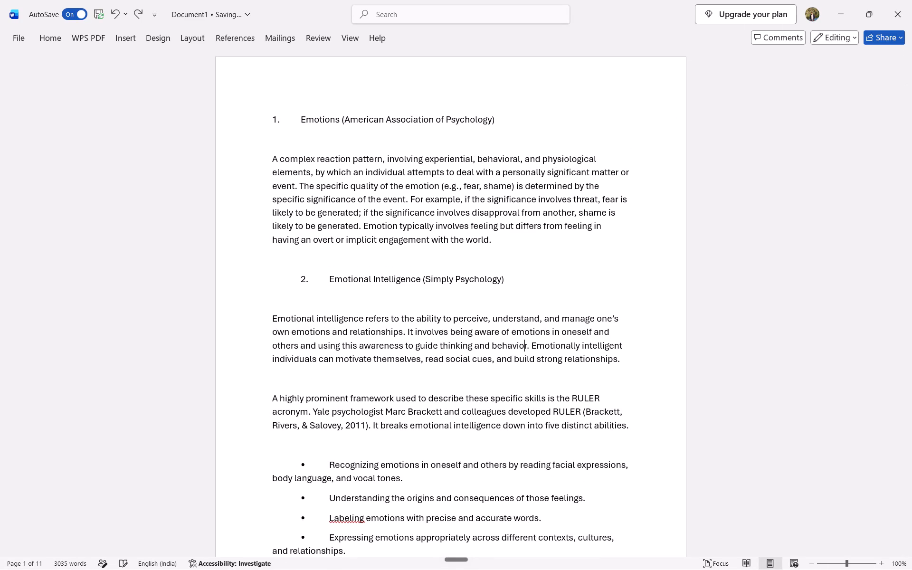
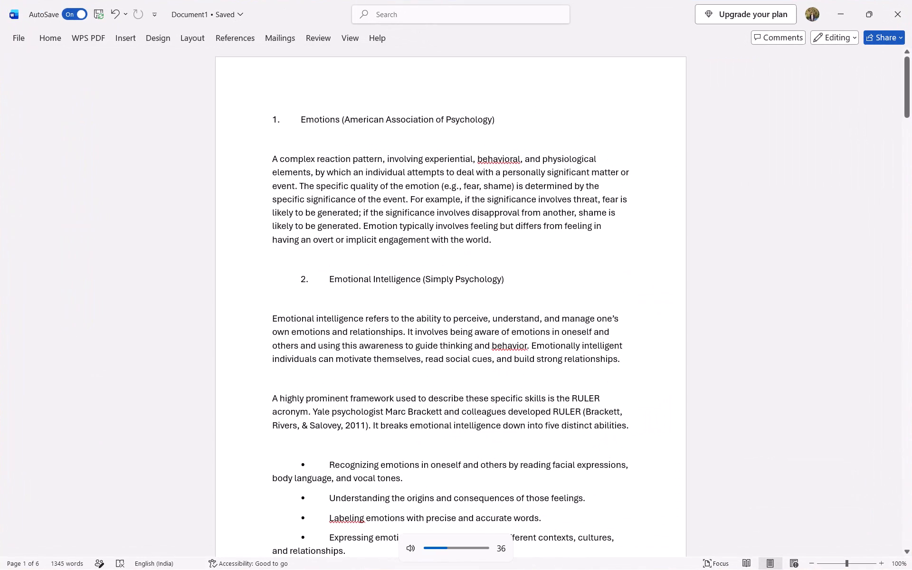
Replace the number of the Emotions (American Association of Psychology) heading with 1.) followed by a space.
click(301, 120)
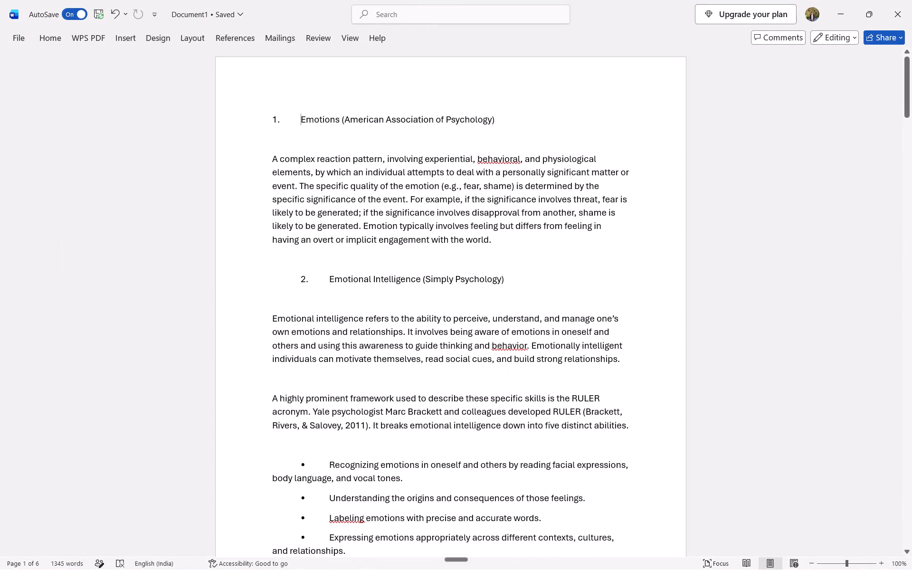
key(BackSpace)
key(space)
key(BackSpace)
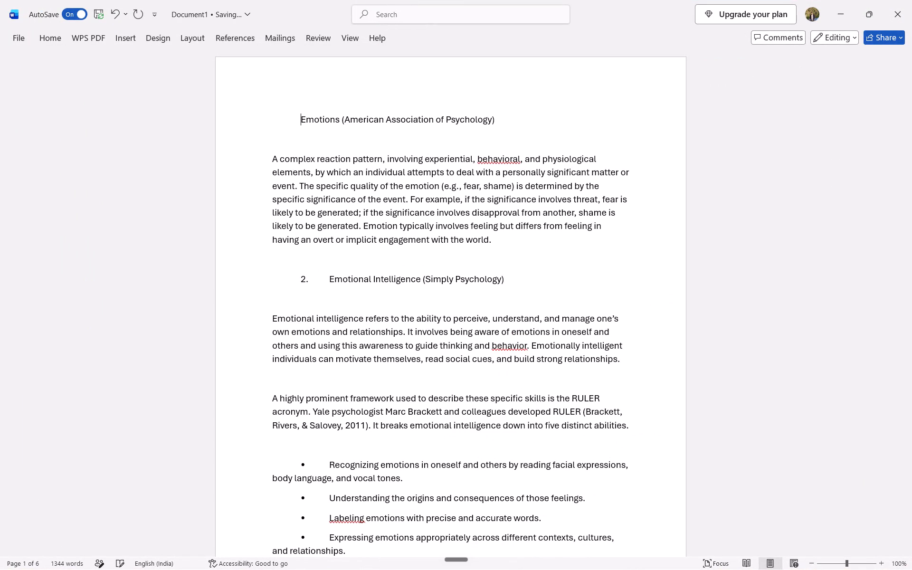
key(BackSpace)
text(1.))
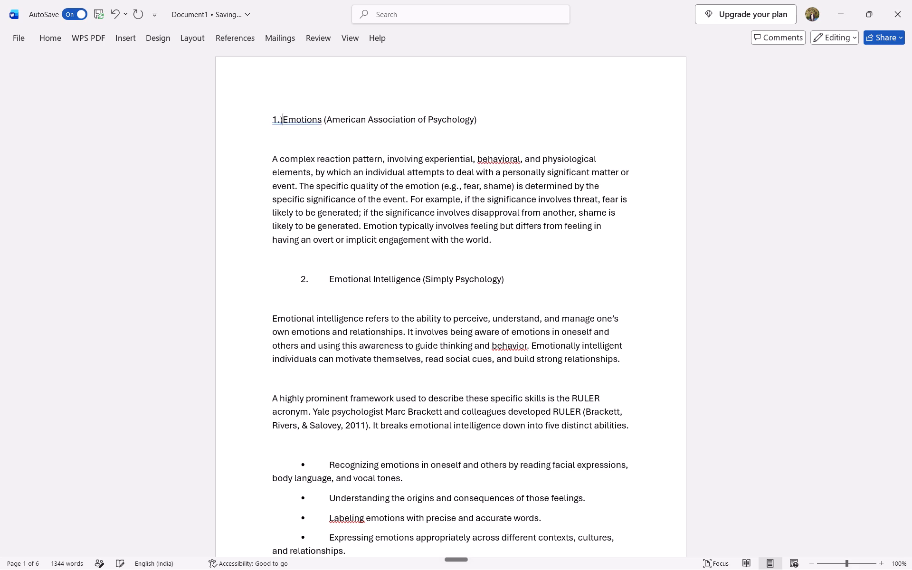
key(space)
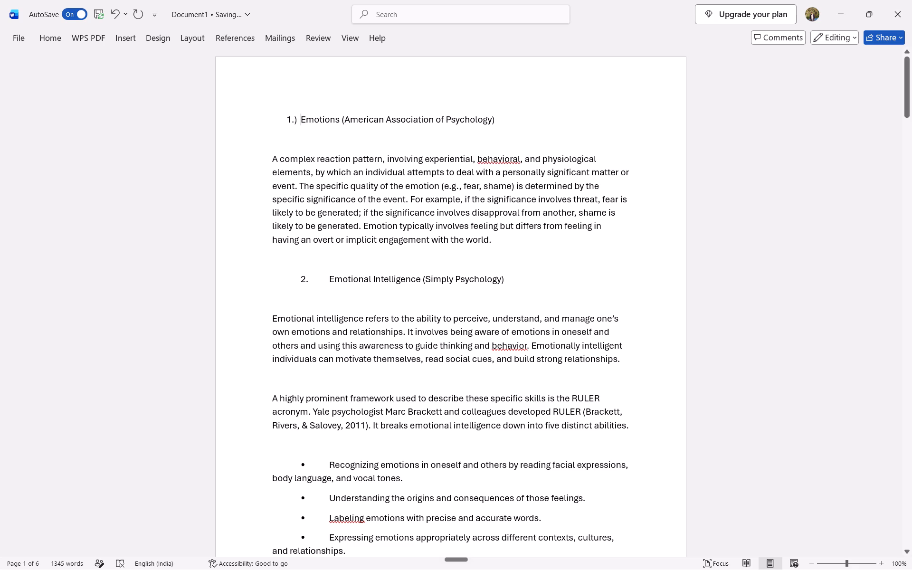
Make the Emotions (American Association of Psychology) heading bold.
drag(298, 119, 503, 119)
key(ctrl+b)
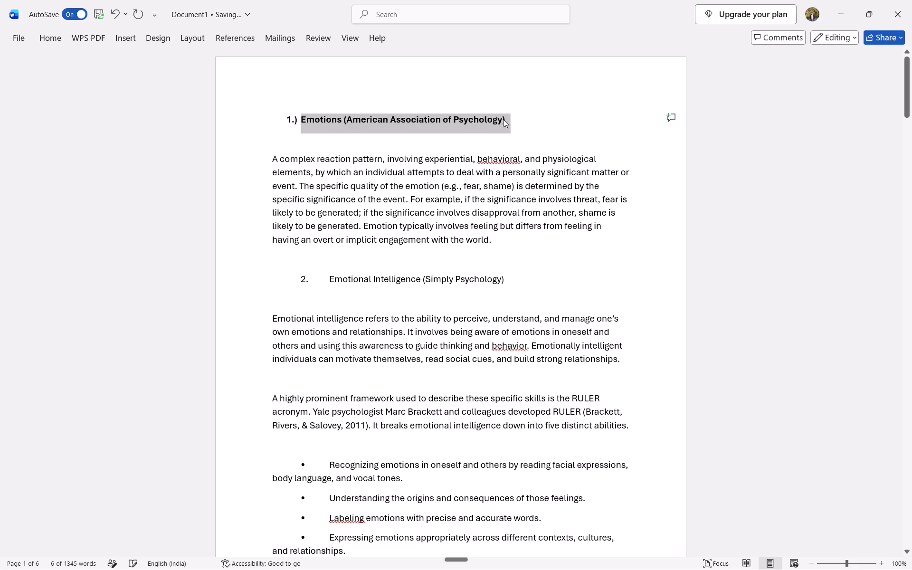
click(425, 120)
Remove the blank line between the Emotions heading and the paragraph below it.
click(272, 159)
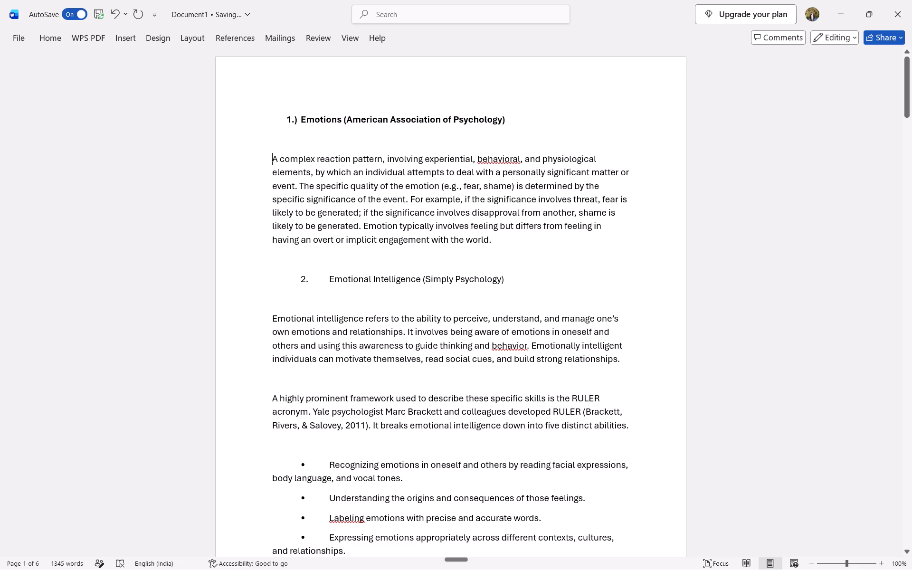
key(BackSpace)
Replace the Emotions heading's automatic list number with a plain-text 1.) and a space, flush with the text margin.
click(286, 113)
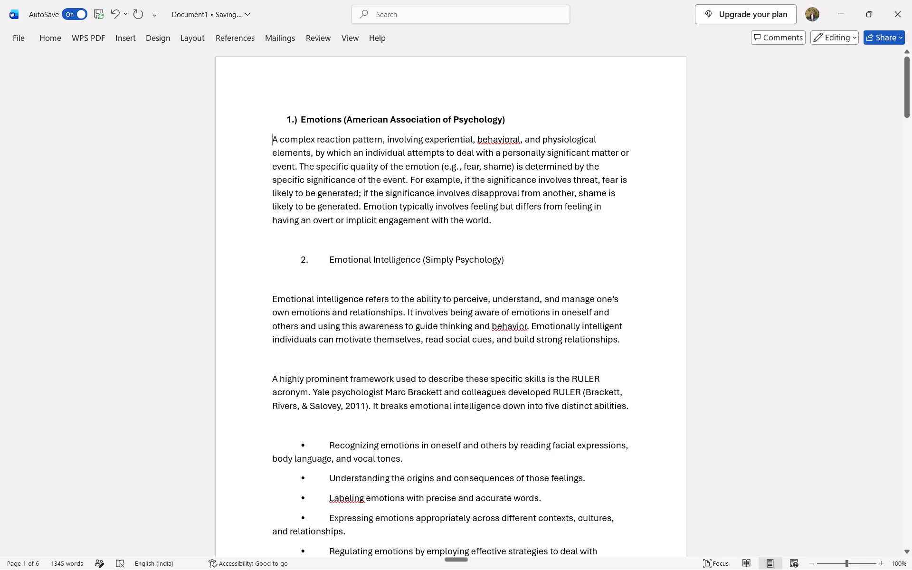
key(Left)
key(BackSpace)
key(BackSpace)
text(1.)
key(shift+parenright)
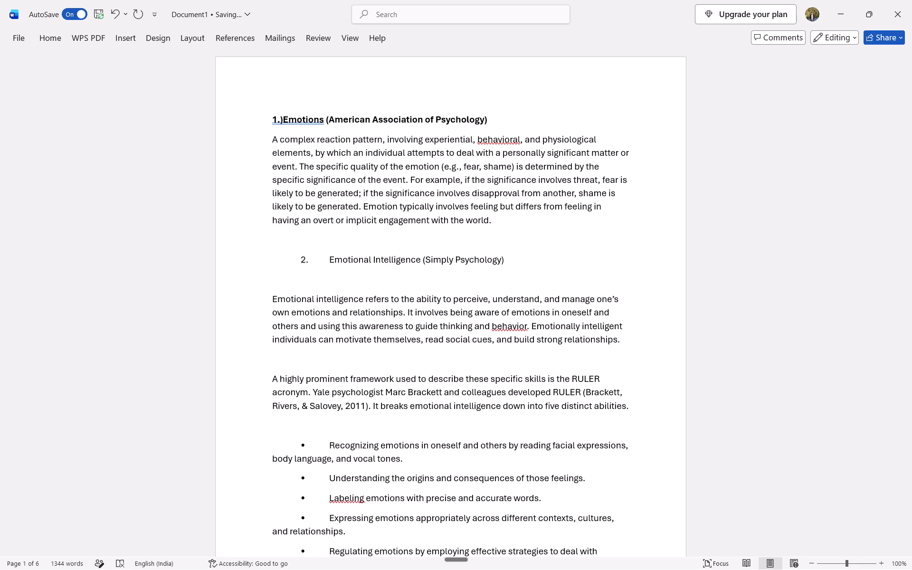
key(space)
key(BackSpace)
key(BackSpace)
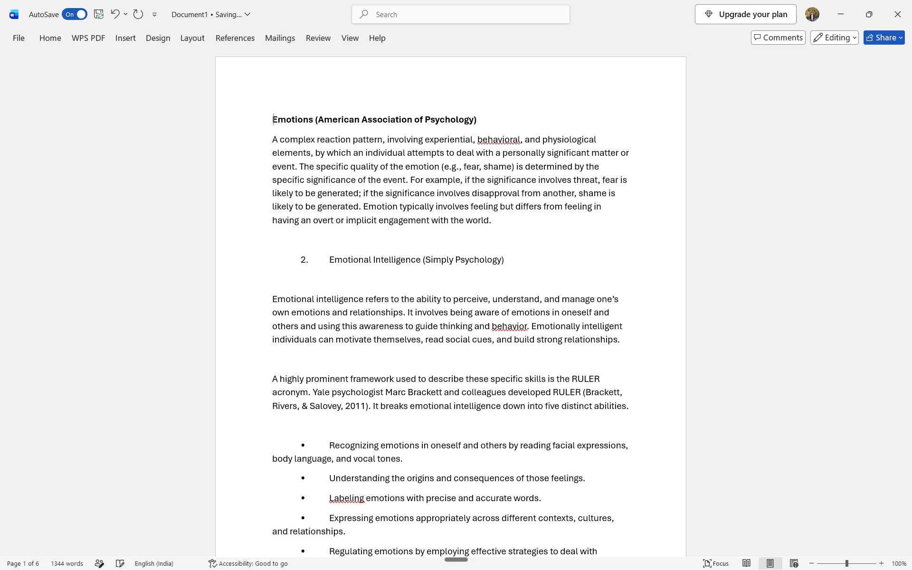
key(space)
key(Left)
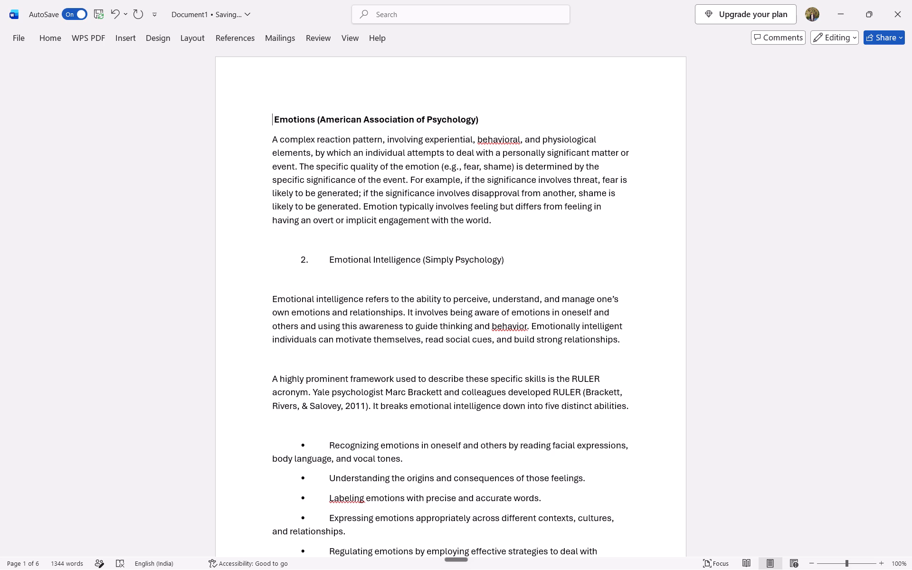
key(Left)
text(1.))
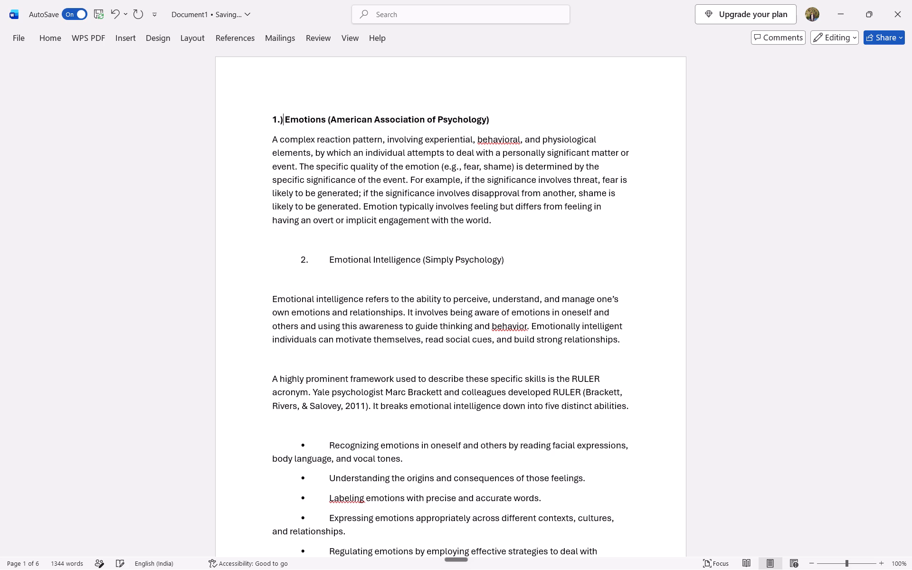
click(228, 141)
click(283, 180)
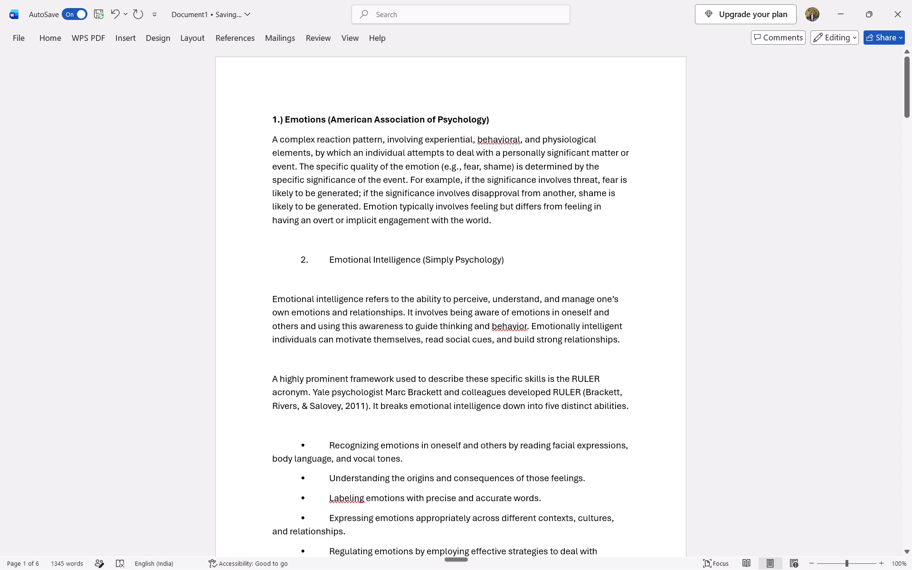
Format the whole Emotions heading, including its number, in Times New Roman at size 13.
drag(269, 117, 484, 124)
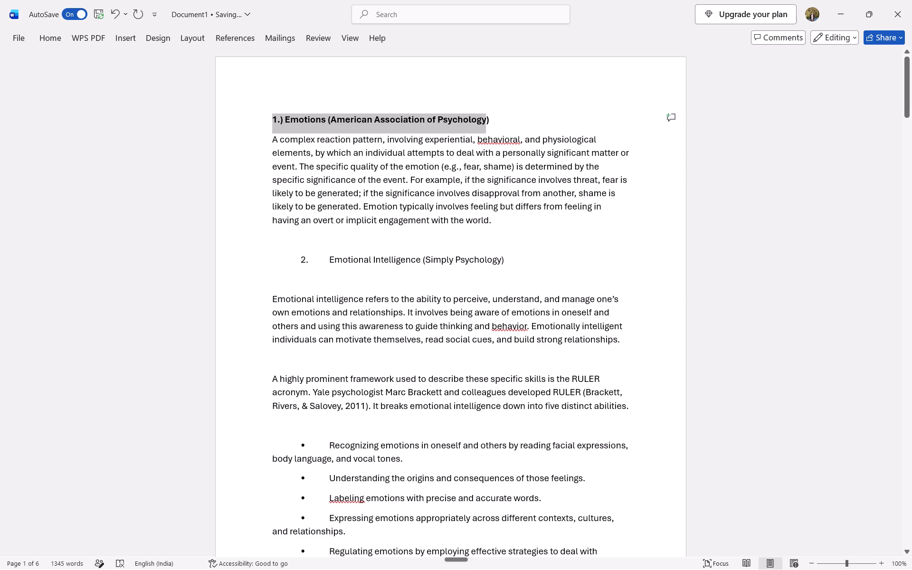
drag(484, 124, 518, 119)
click(584, 83)
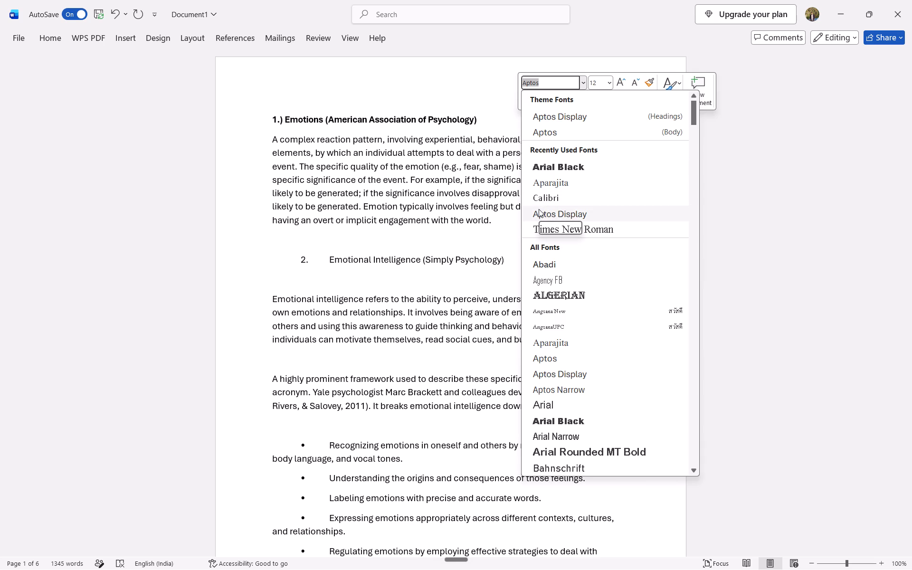
click(614, 231)
click(598, 84)
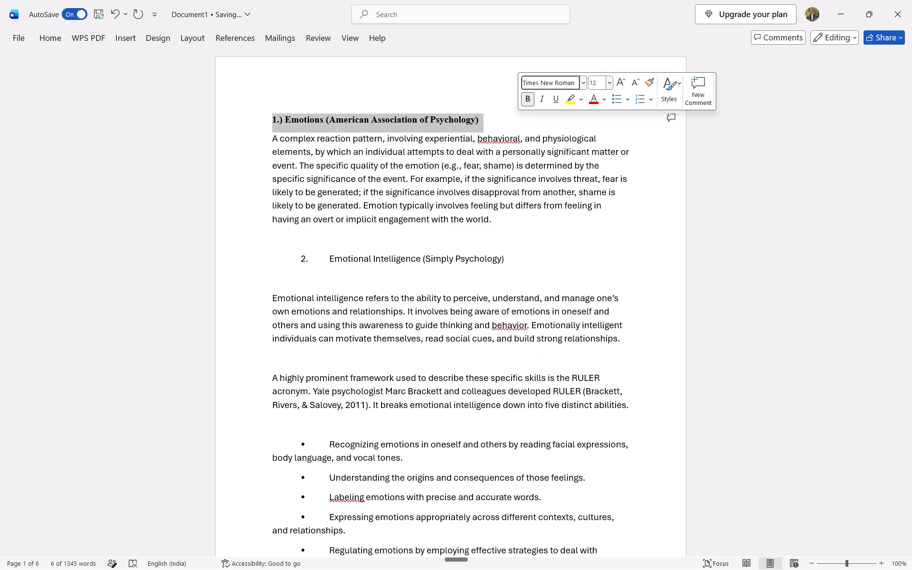
text(13)
key(Return)
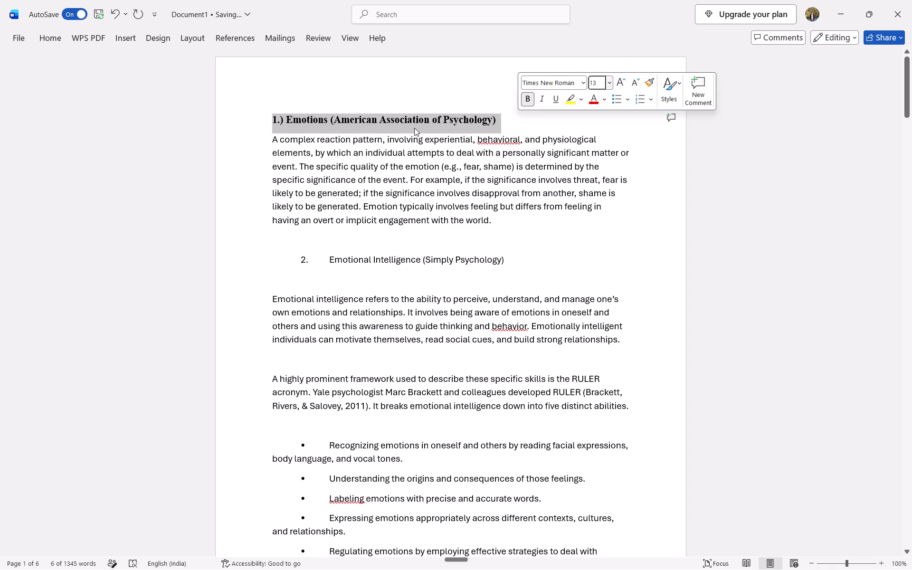
click(415, 129)
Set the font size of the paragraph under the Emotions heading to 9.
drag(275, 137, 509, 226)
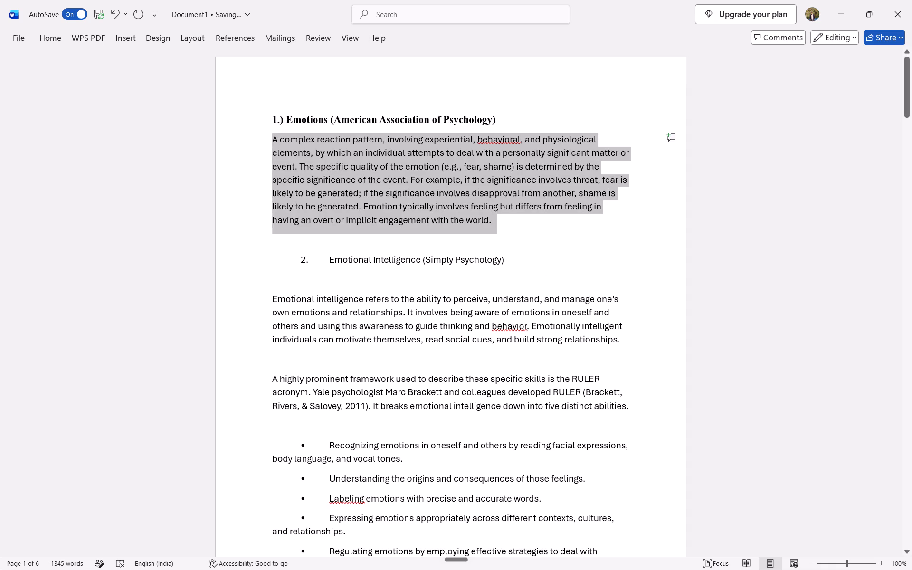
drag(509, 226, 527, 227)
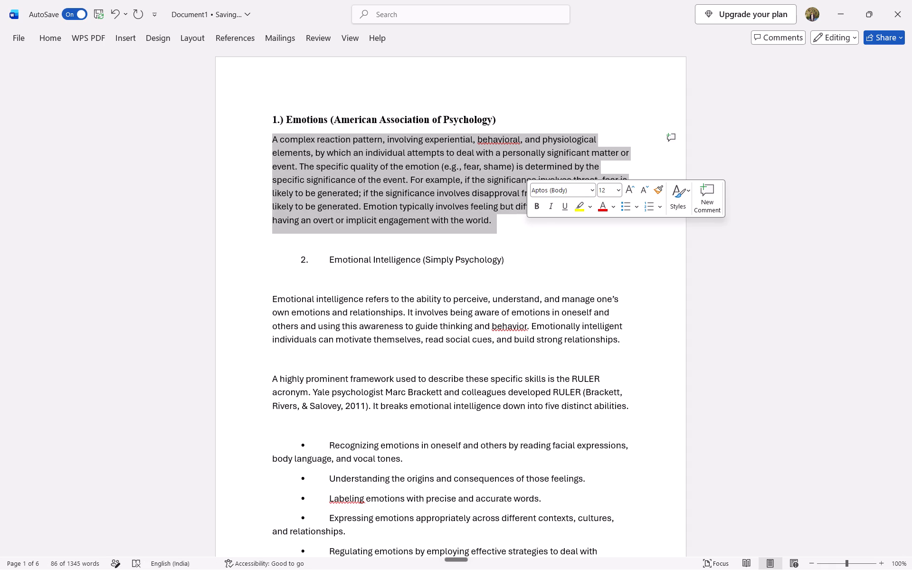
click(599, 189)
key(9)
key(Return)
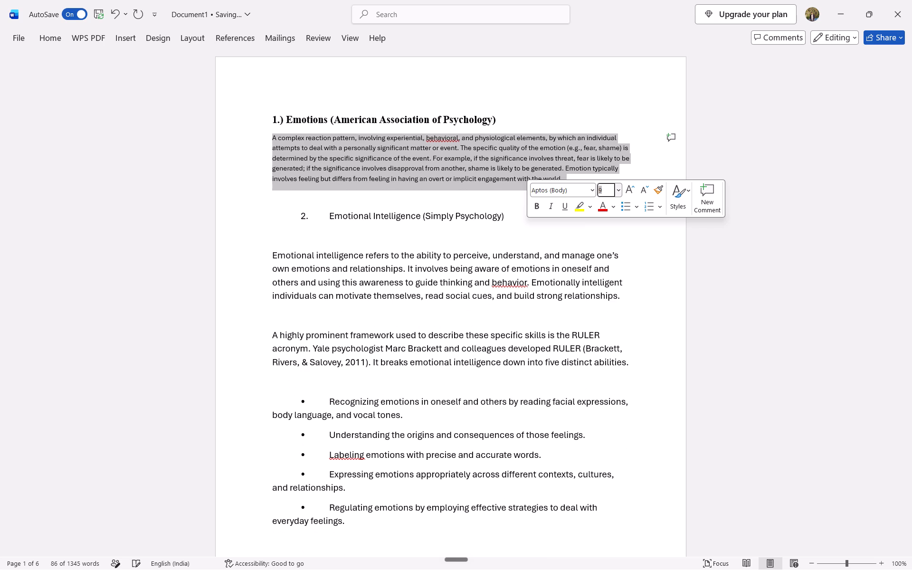
Set the font size of the paragraph under the Emotions heading to 10.
click(599, 189)
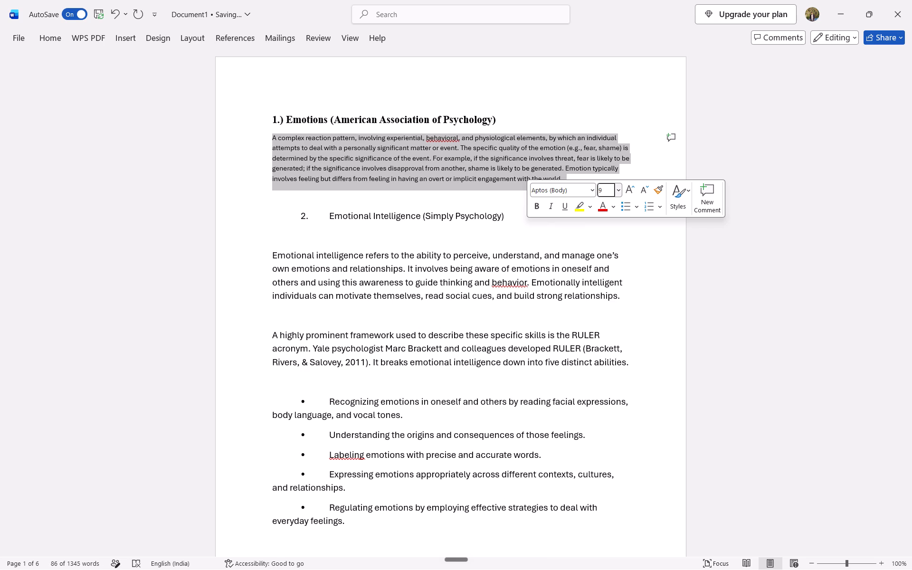
click(604, 189)
key(BackSpace)
text(10)
key(Return)
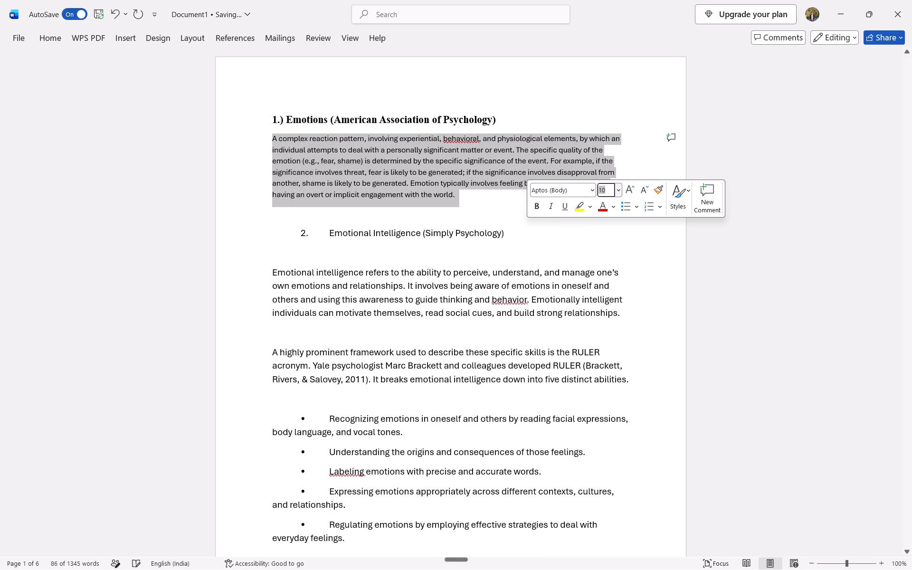
click(231, 267)
click(469, 196)
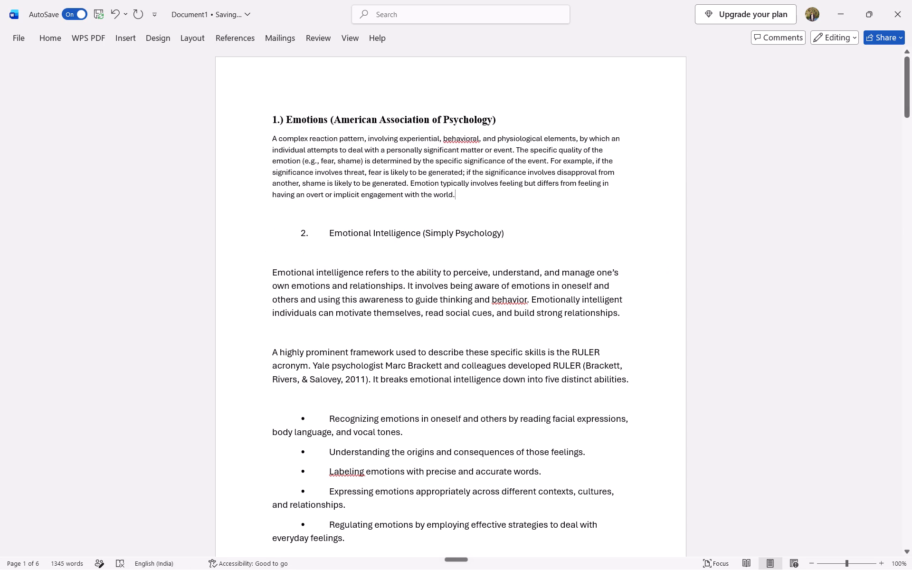
Replace the indented number of the Emotional Intelligence (Simply Psychology) heading with a plain-text 2.) and a space at the text margin.
click(330, 231)
key(BackSpace)
key(BackSpace)
key(BackSpace)
key(BackSpace)
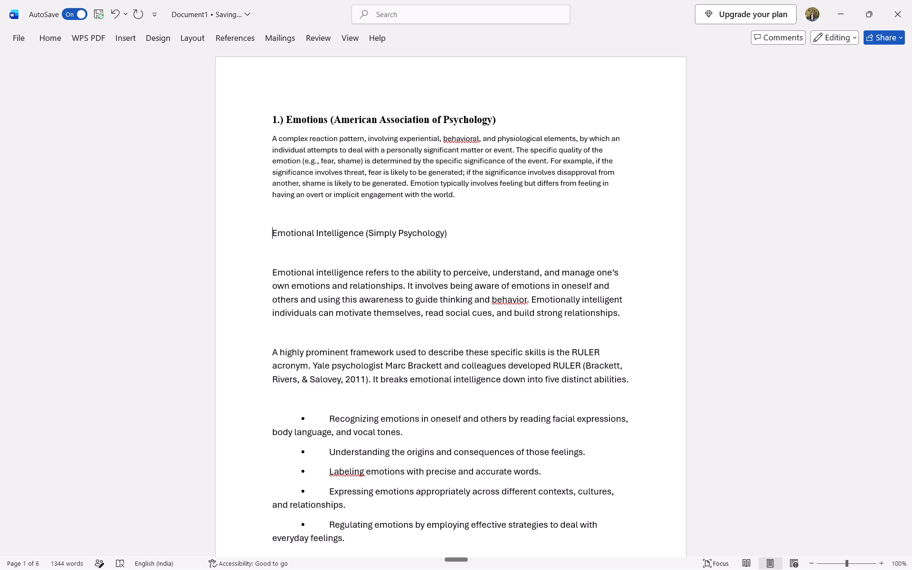
key(space)
key(Left)
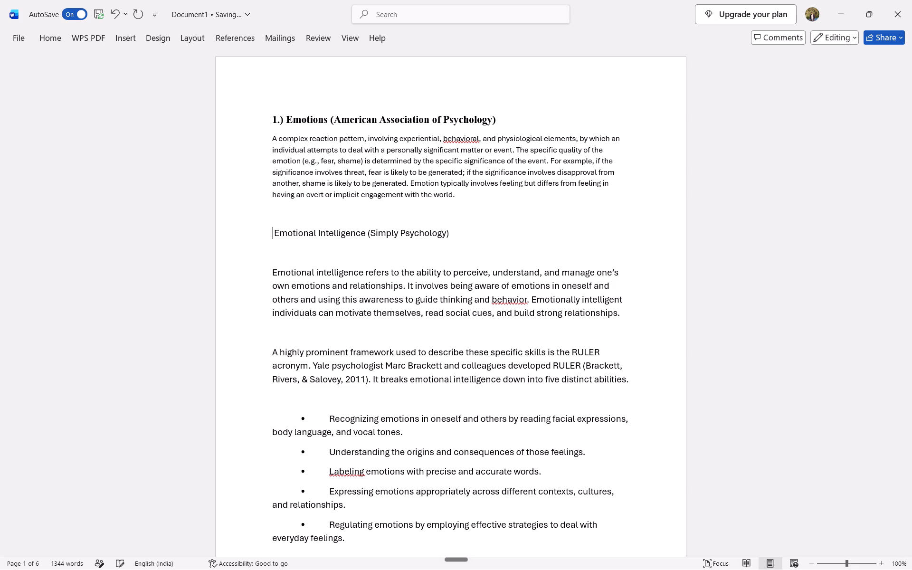
text(2.))
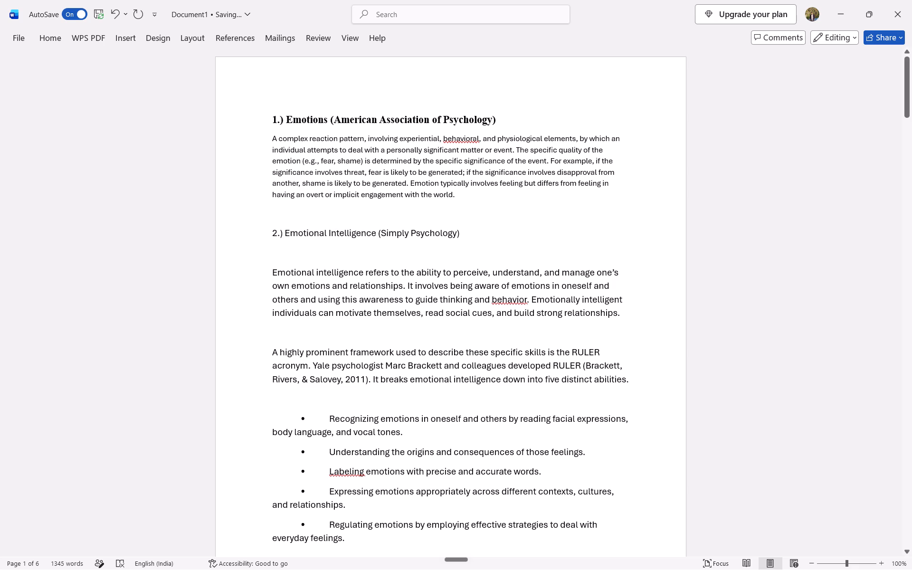
Make the Emotional Intelligence (Simply Psychology) heading bold, including its number.
drag(273, 232, 469, 230)
key(ctrl+b)
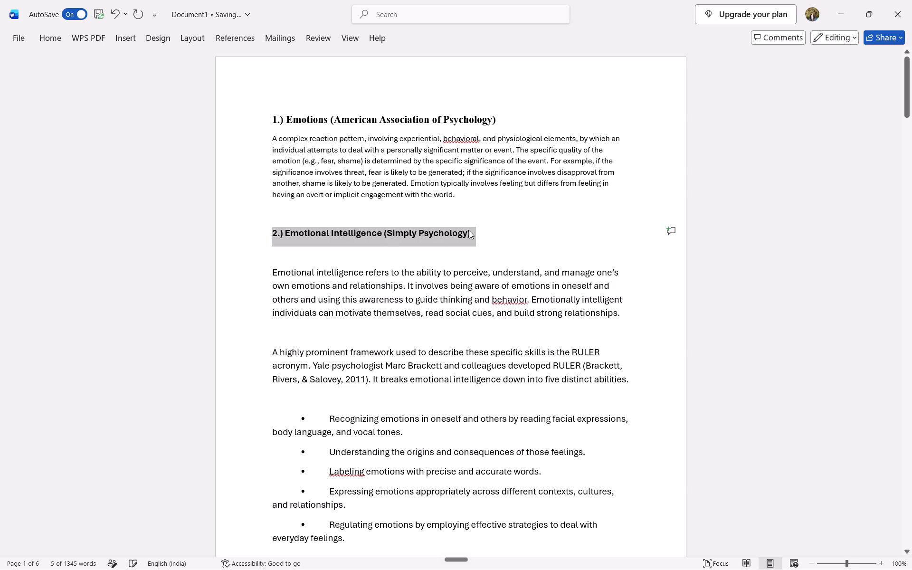
click(409, 231)
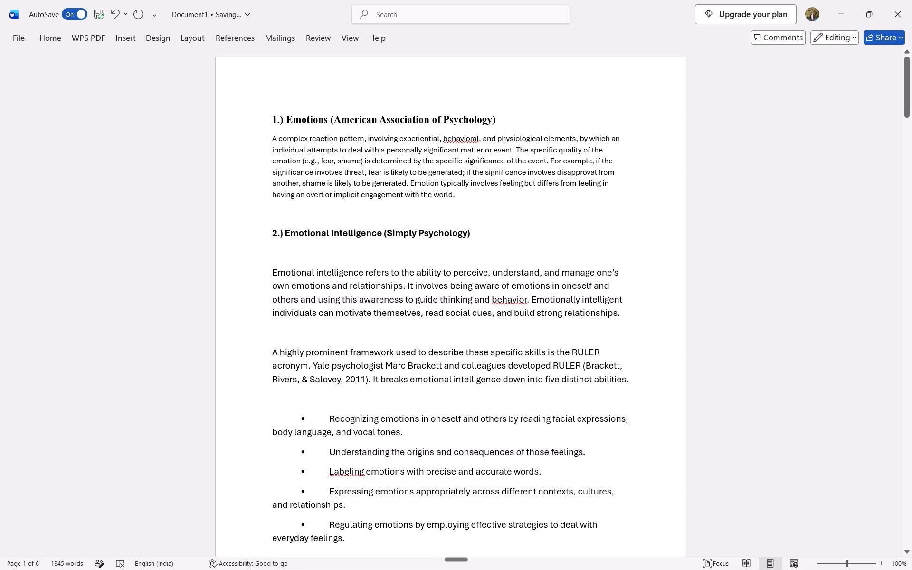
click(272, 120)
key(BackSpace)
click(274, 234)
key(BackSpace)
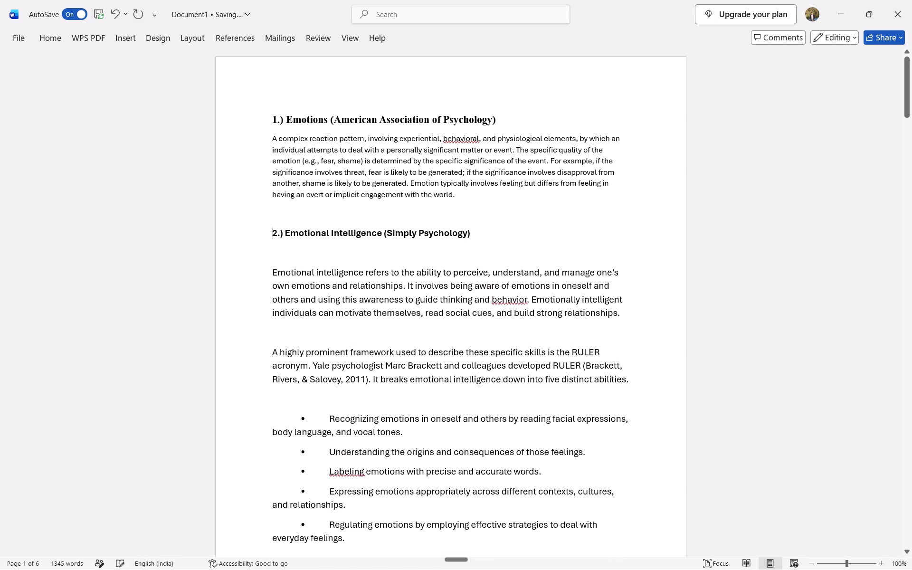
Remove the gap below the Emotional Intelligence heading and start its paragraph directly underneath with a line break.
click(272, 273)
key(BackSpace)
key(BackSpace)
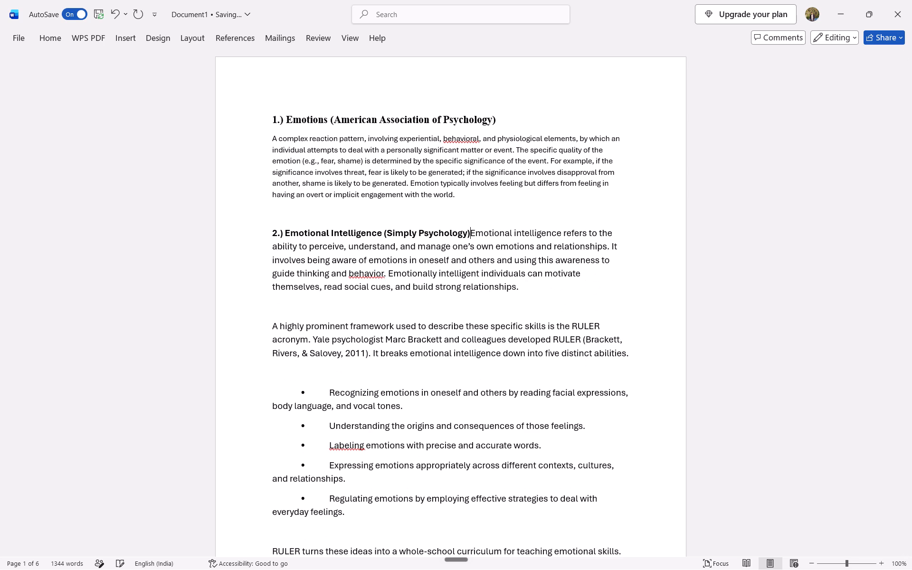
key(shift+Return)
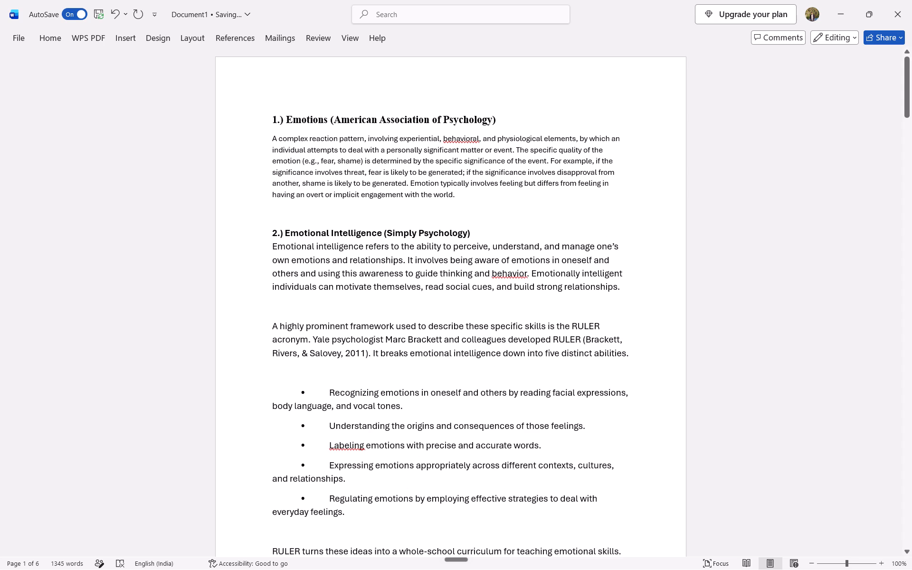
Set the font size of the paragraph under the Emotional Intelligence (Simply Psychology) heading to 11.
drag(271, 136, 421, 204)
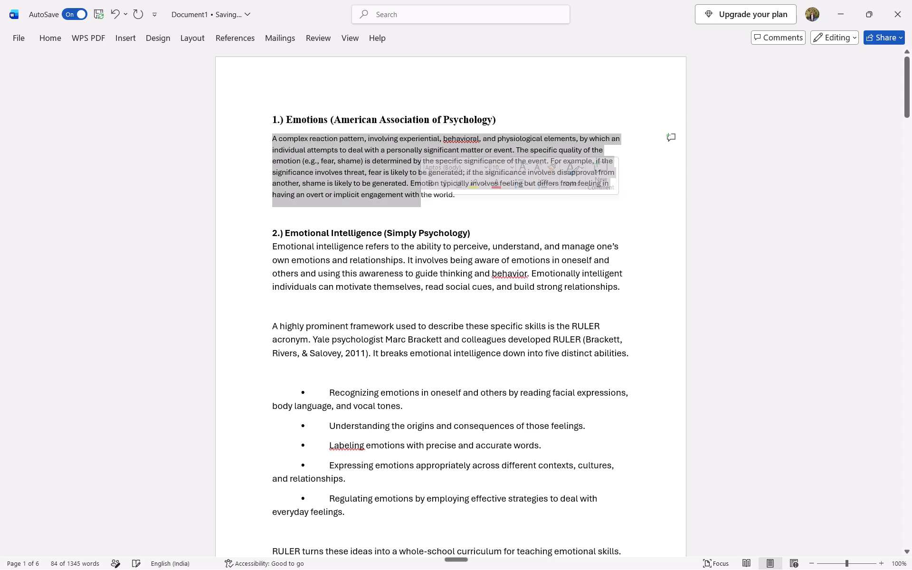
click(399, 268)
drag(267, 244, 540, 301)
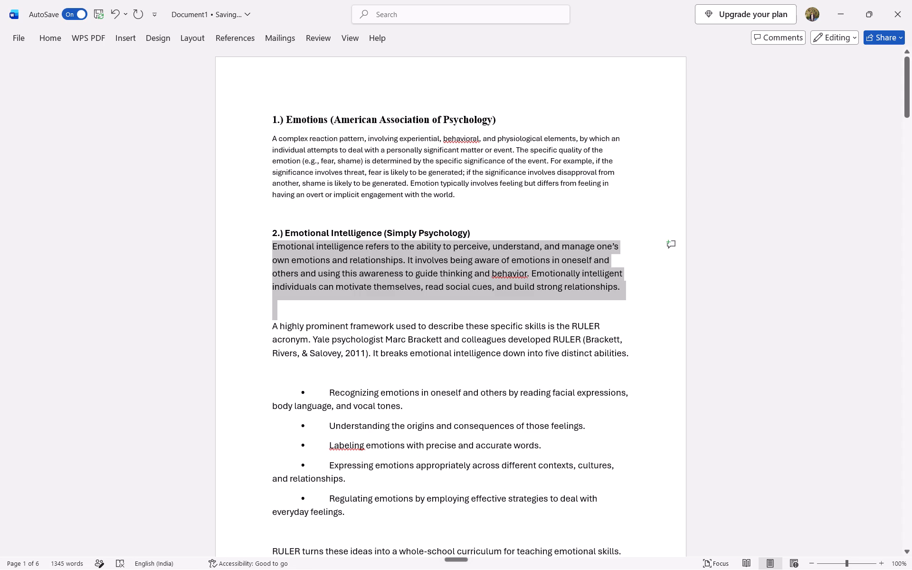
drag(540, 301, 555, 300)
click(635, 265)
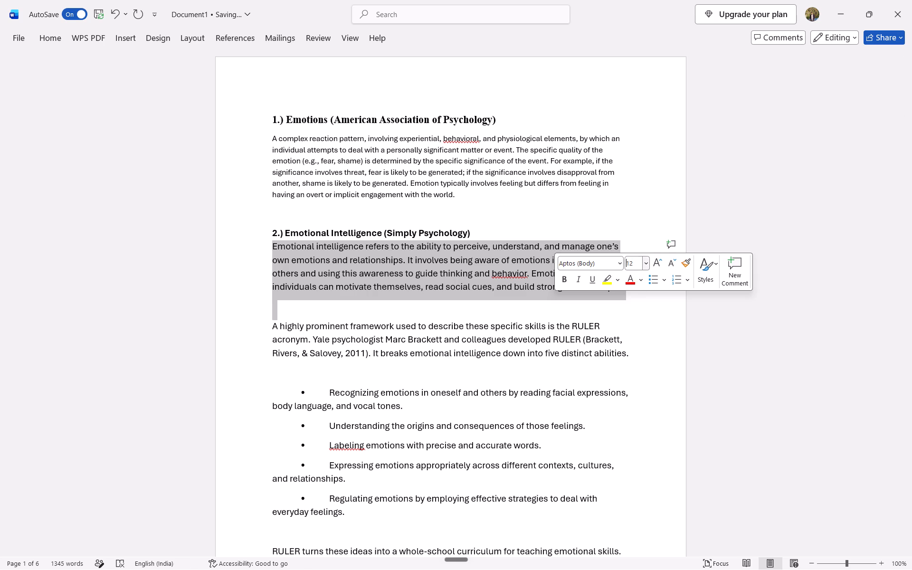
text(11)
key(Return)
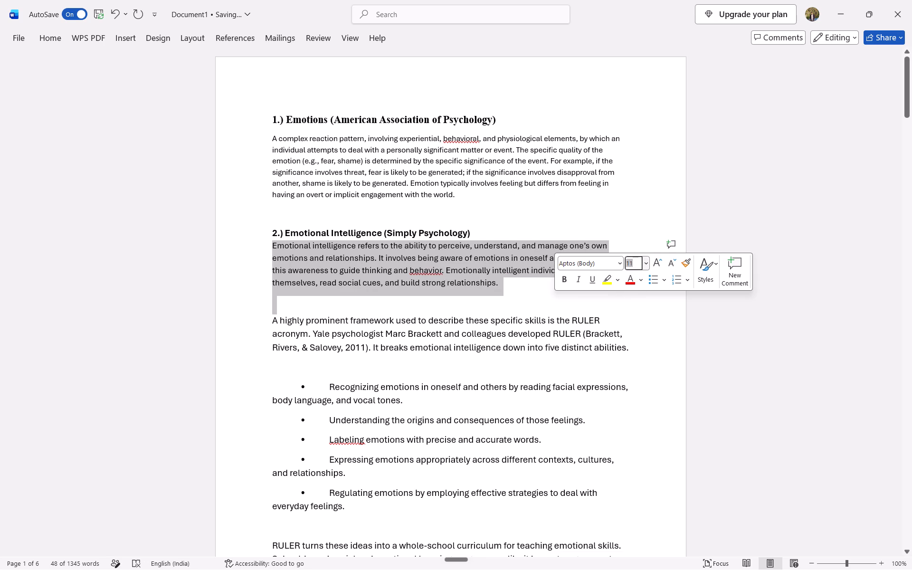
Set the font size of the paragraph under the Emotions heading to 11.
drag(272, 135, 465, 196)
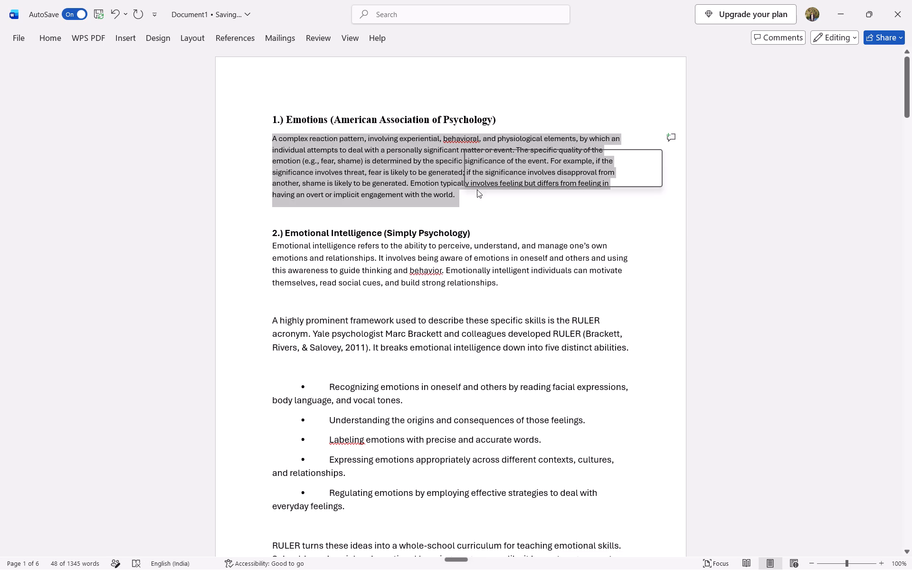
click(542, 159)
text(11)
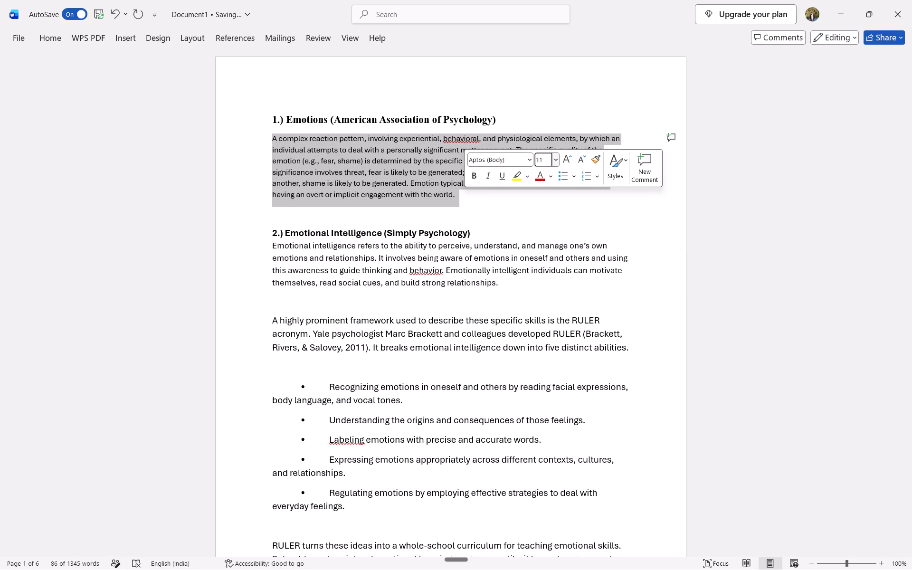
key(Return)
Correct the two flagged words in the first two paragraphs to the British spellings behavioural and behaviour.
click(496, 139)
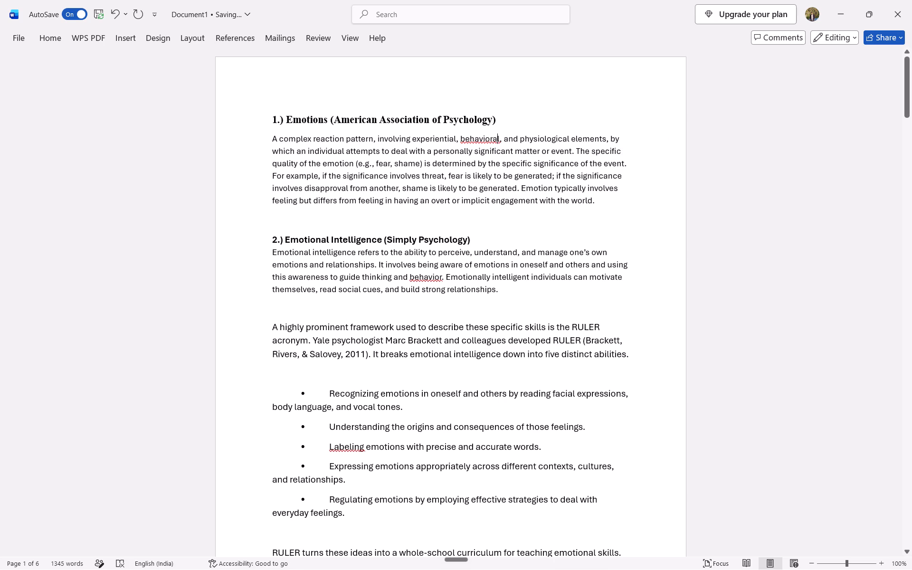
click(490, 138)
key(u)
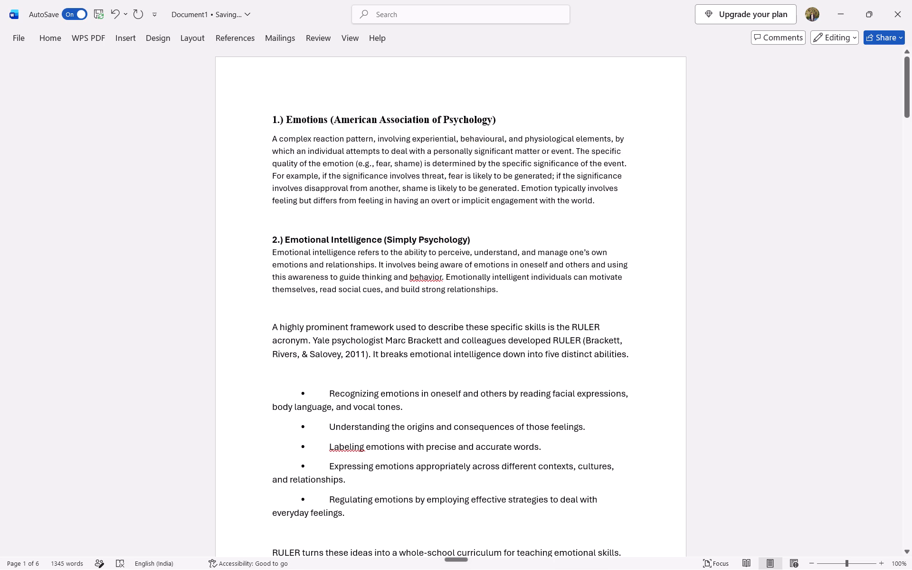
click(437, 277)
key(u)
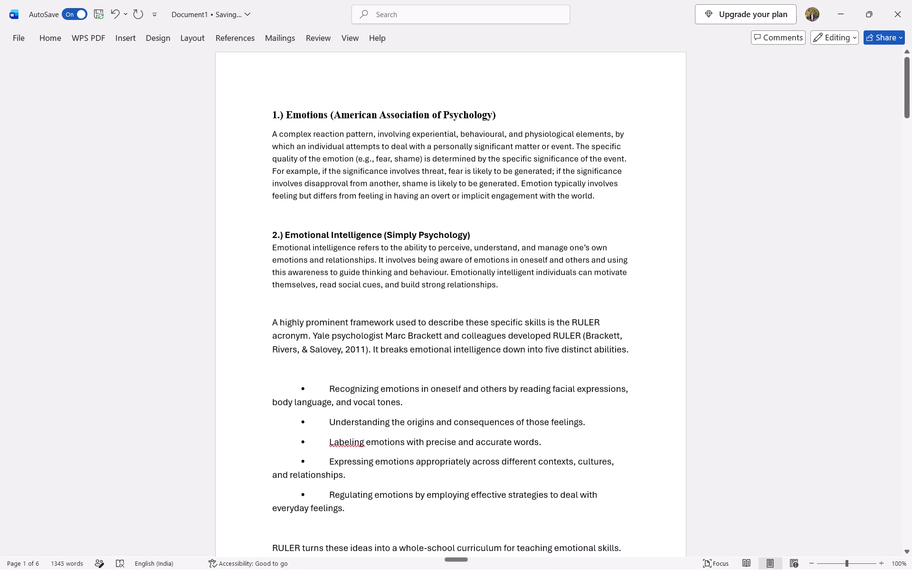
Change the font of the Emotional Intelligence (Simply Psychology) heading, including its number, to Times New Roman.
drag(272, 234, 446, 231)
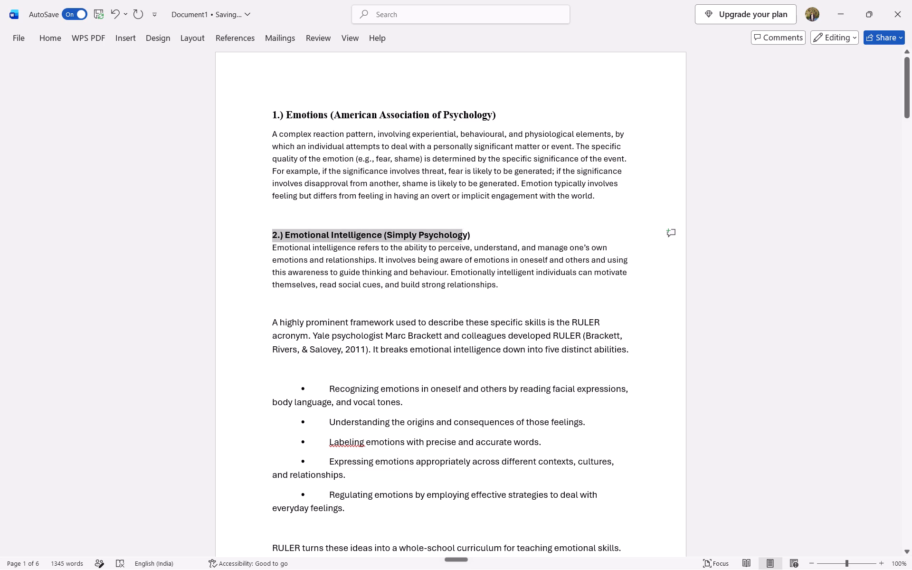
drag(446, 231, 471, 230)
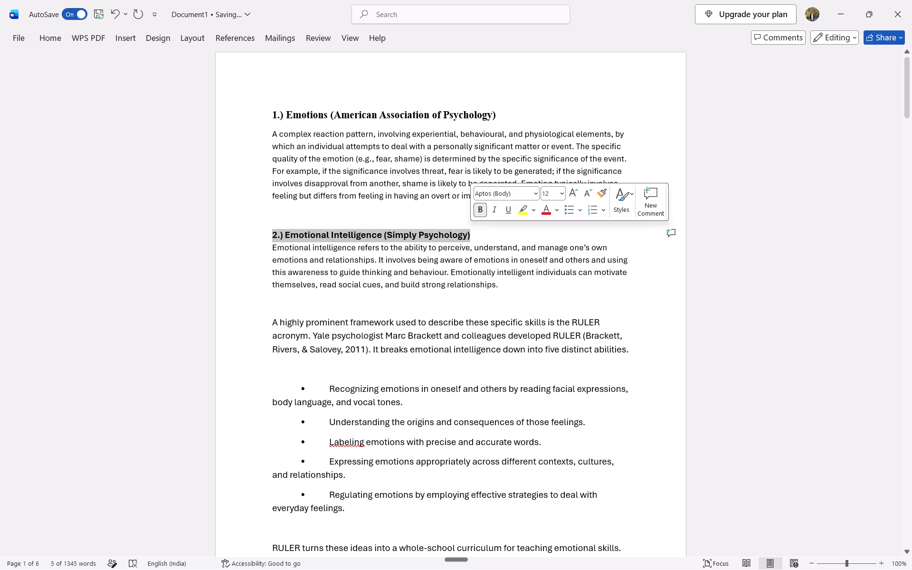
click(534, 193)
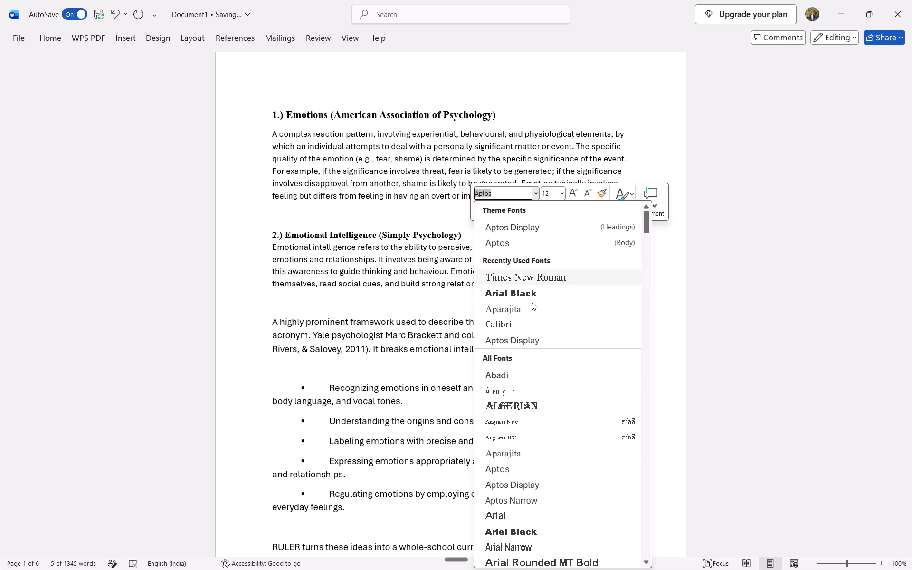
click(542, 272)
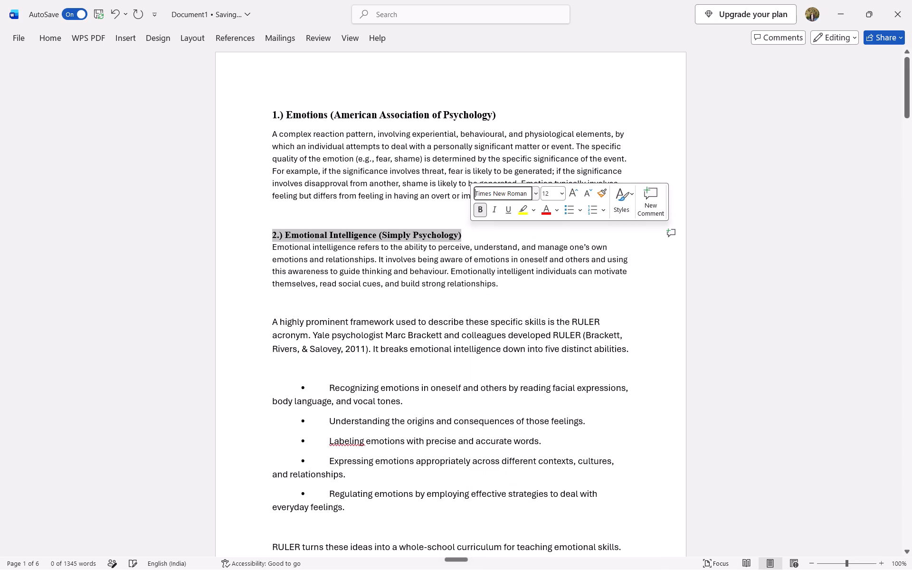
Set the font size of the Emotional Intelligence (Simply Psychology) heading to 13.
drag(497, 117, 458, 116)
drag(464, 237, 364, 239)
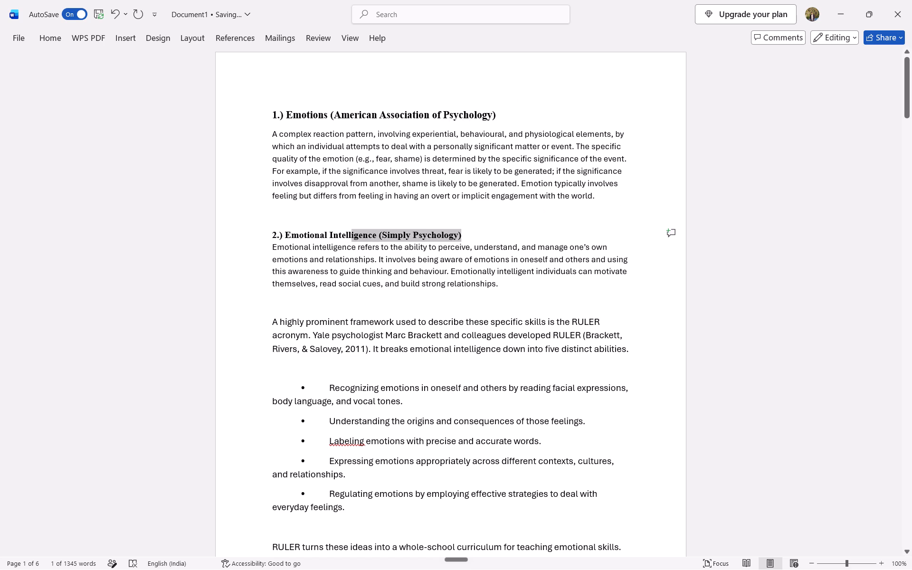
drag(364, 239, 273, 238)
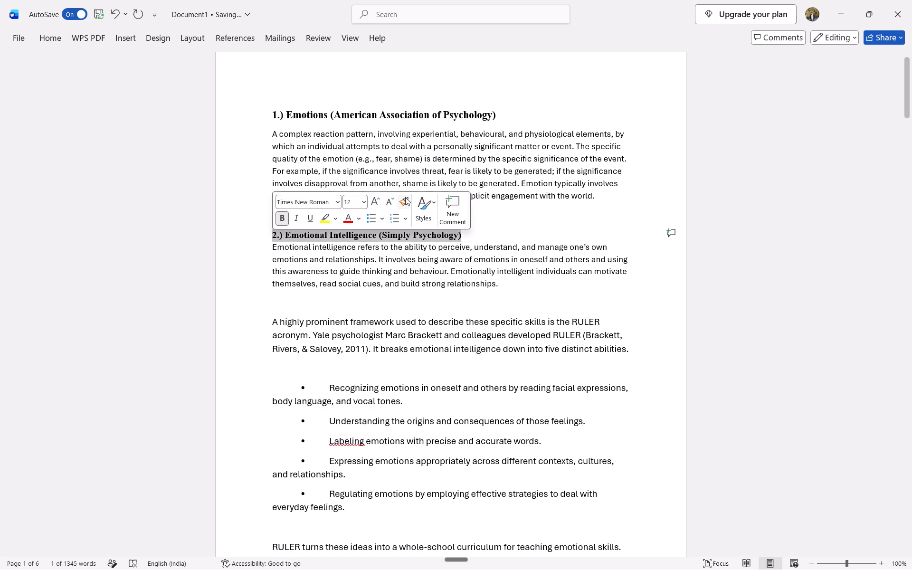
click(350, 200)
text(13)
key(Return)
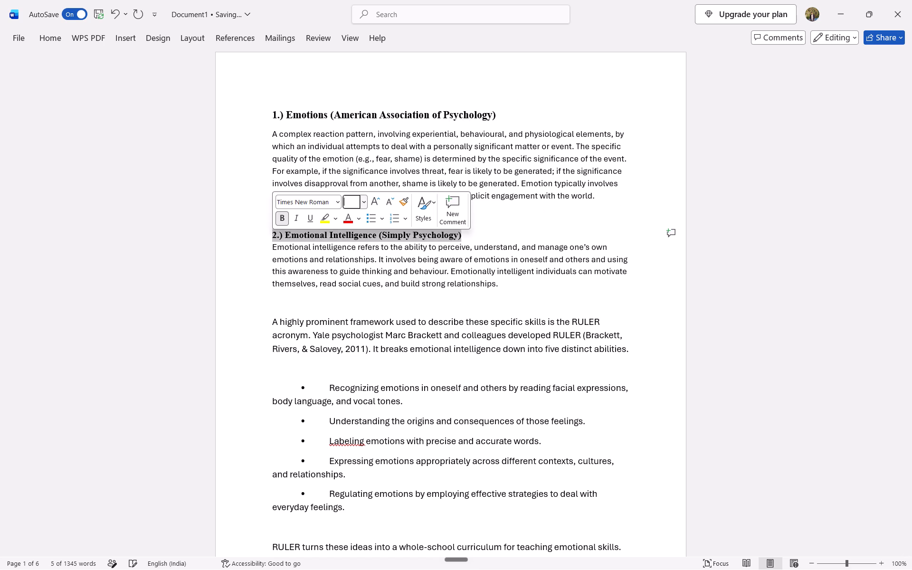
click(204, 258)
click(294, 274)
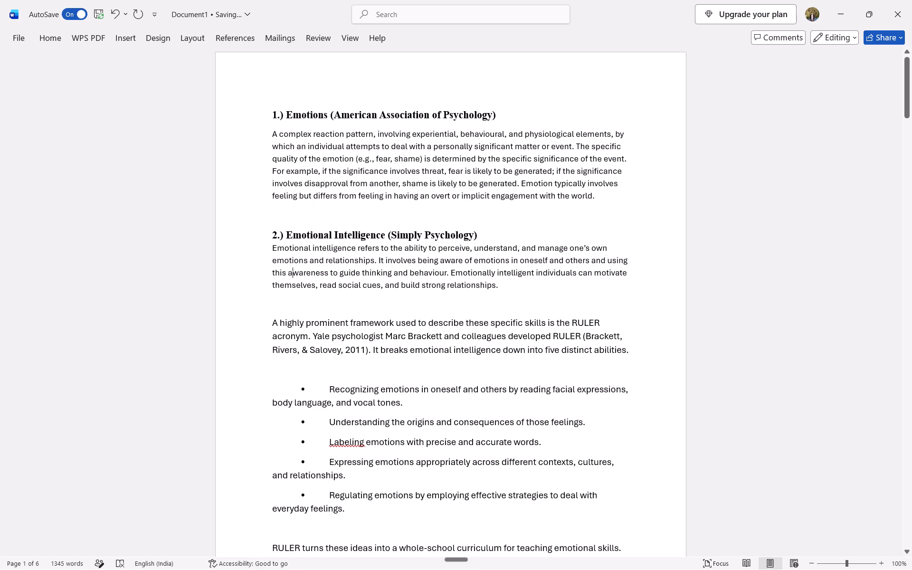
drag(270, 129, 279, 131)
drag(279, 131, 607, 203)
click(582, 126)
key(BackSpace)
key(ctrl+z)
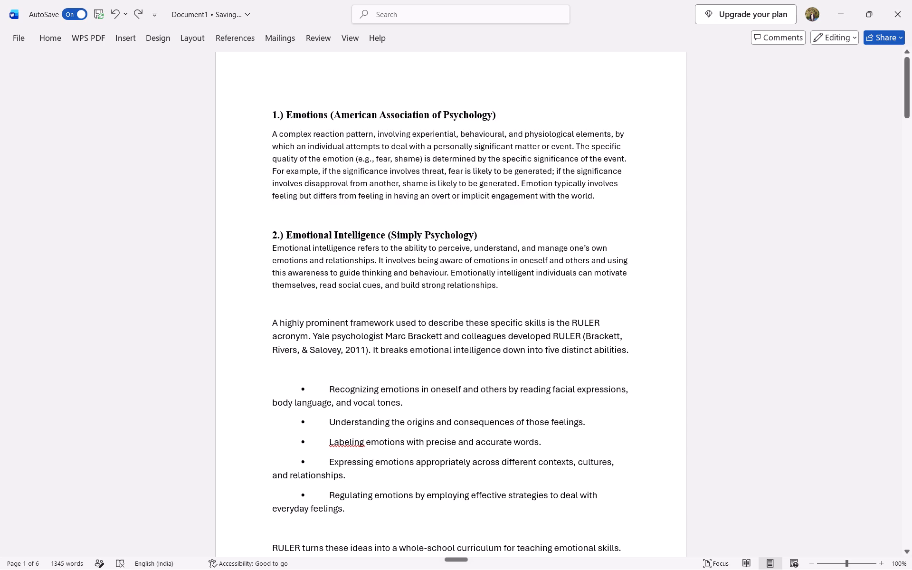
Remove the gap below the Emotions heading and start its paragraph directly underneath with a single line break.
click(273, 134)
key(BackSpace)
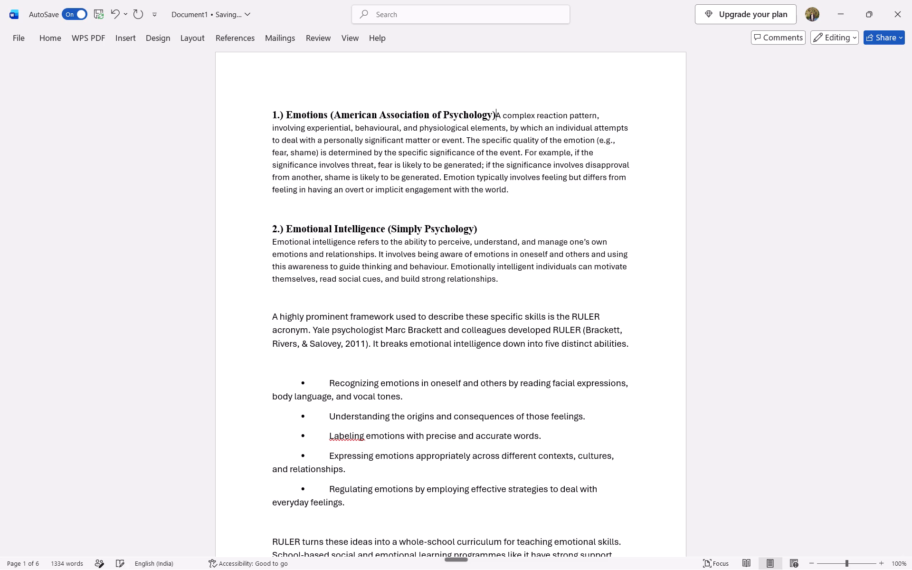
key(shift+Return)
key(shift+Return)
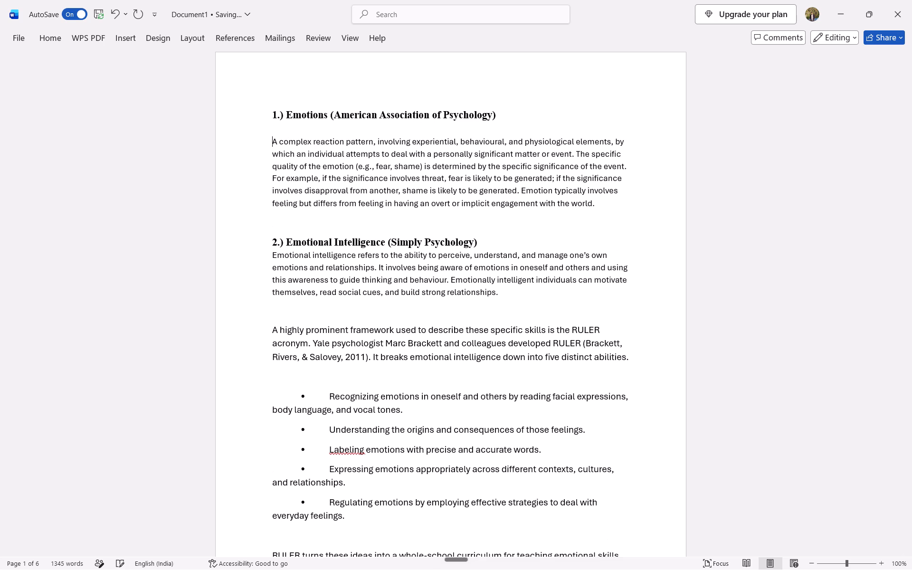
key(BackSpace)
Set the font size of the remaining text, from the paragraph beginning "A highly prominent framework" onward, to 11.
scroll(420, 315, down, 1)
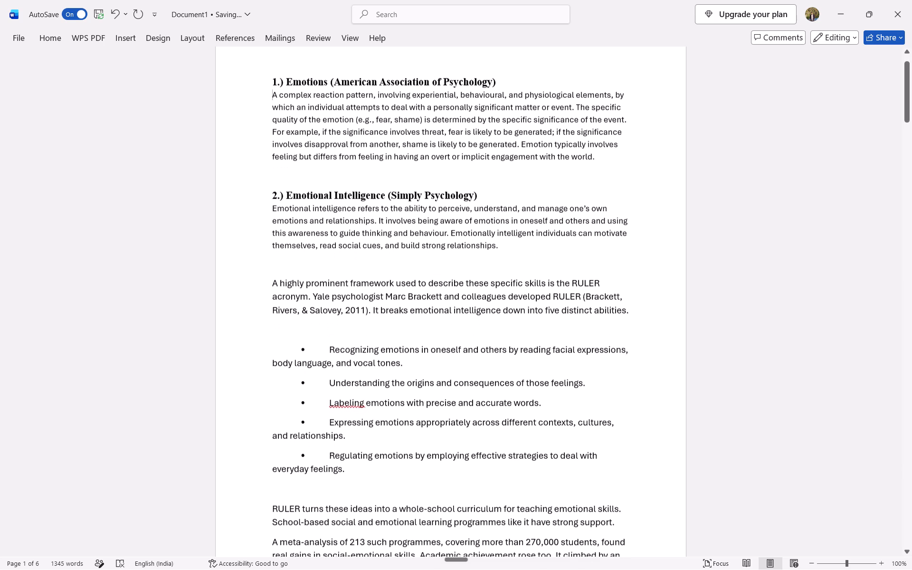
drag(270, 282, 278, 283)
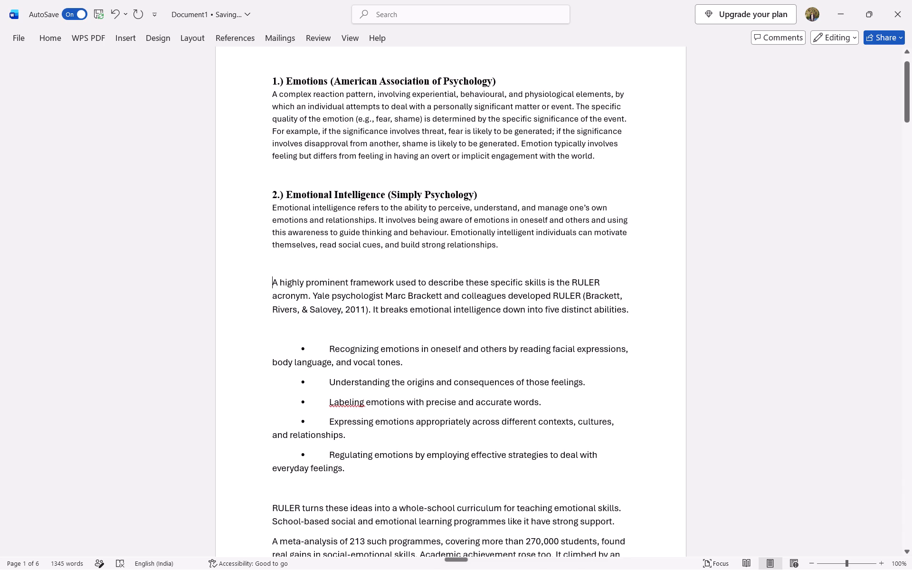
drag(278, 283, 459, 569)
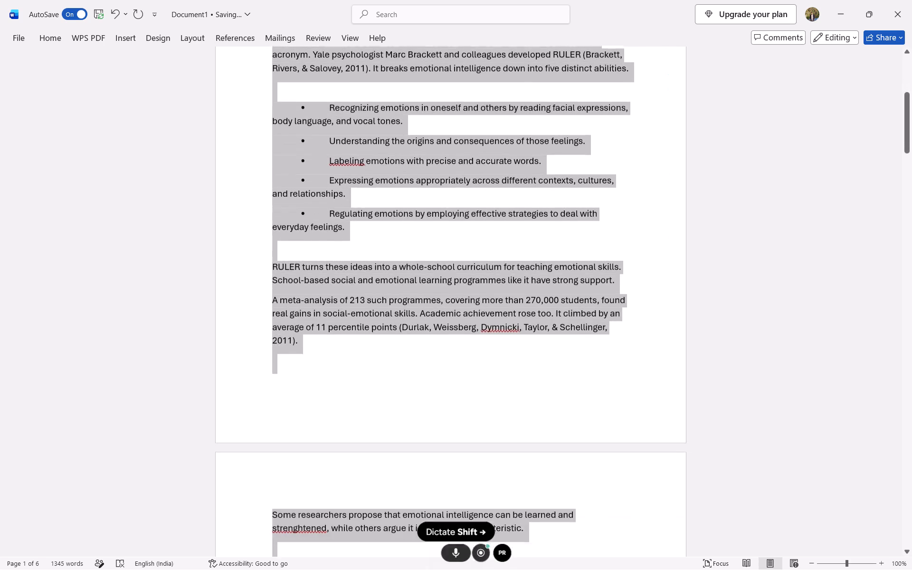
drag(459, 569, 446, 569)
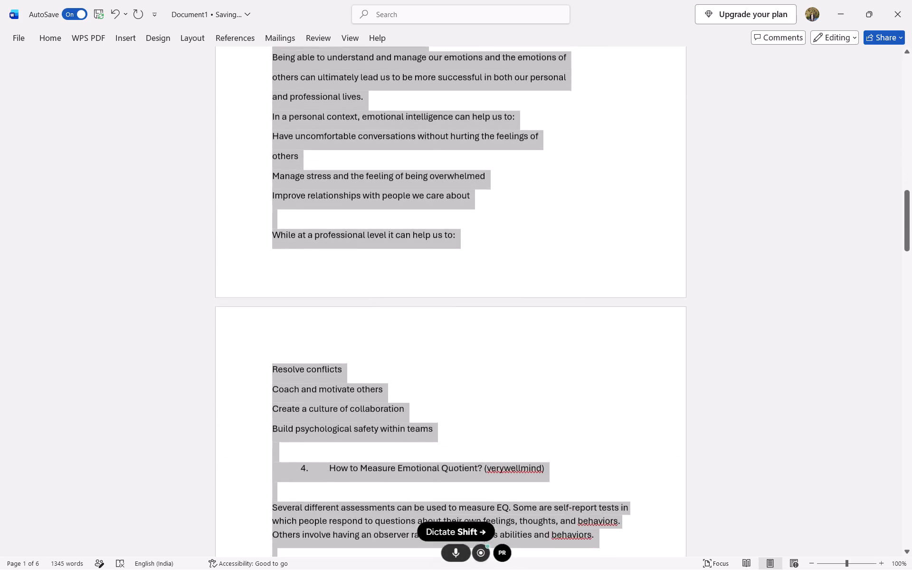
drag(446, 569, 450, 298)
click(529, 258)
text(11)
key(Return)
click(385, 230)
scroll(385, 230, up, 10)
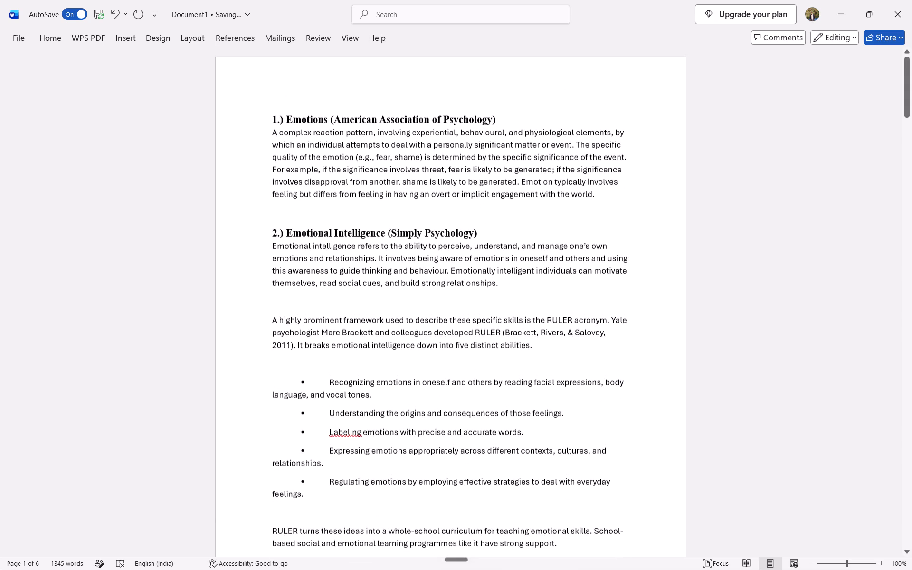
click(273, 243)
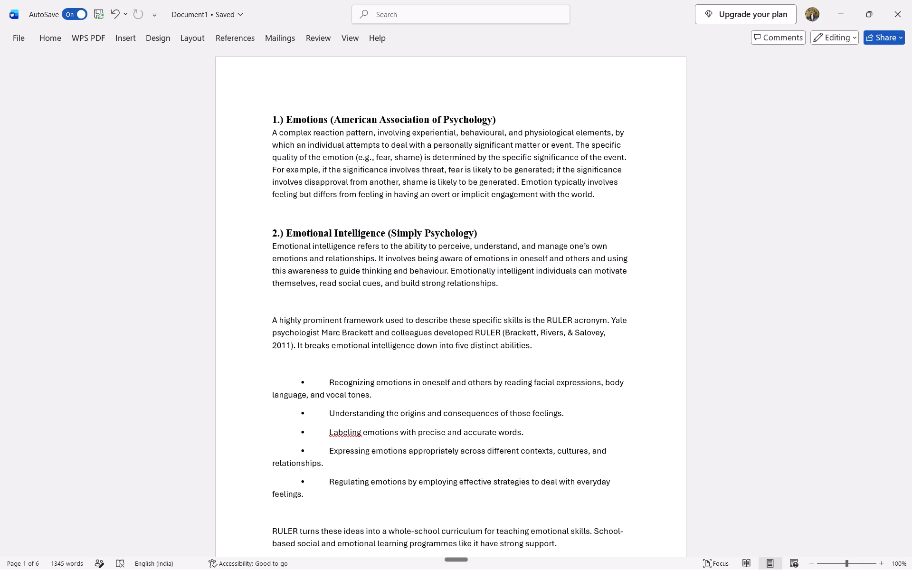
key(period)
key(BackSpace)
Replace the empty paragraph above "A highly prominent framework" with two line breaks to tighten the gap.
click(271, 314)
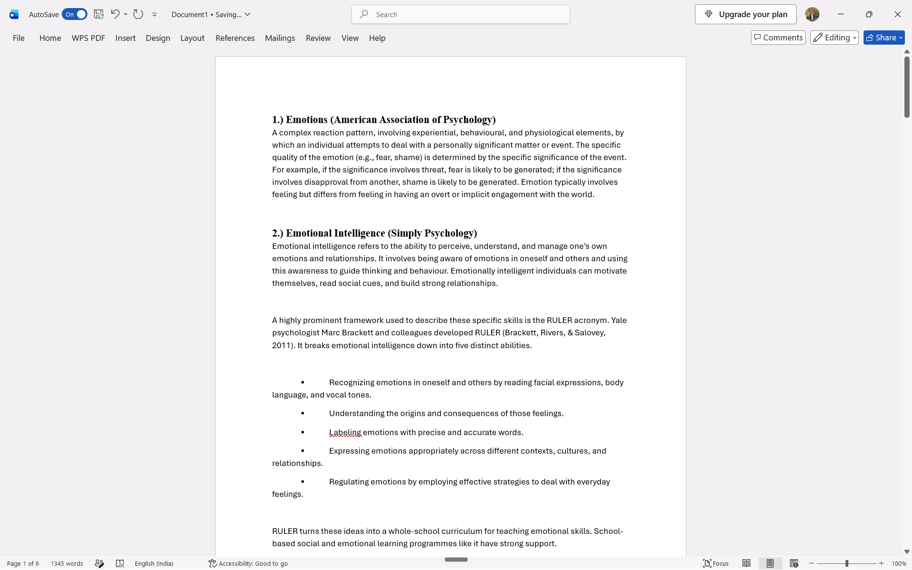
key(Down)
key(BackSpace)
key(BackSpace)
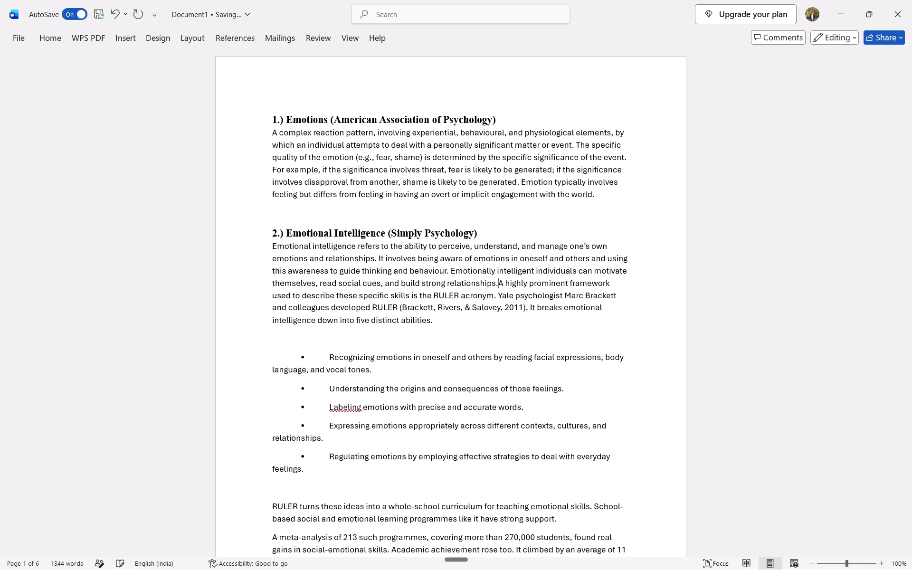
key(shift+Return)
key(shift+Return)
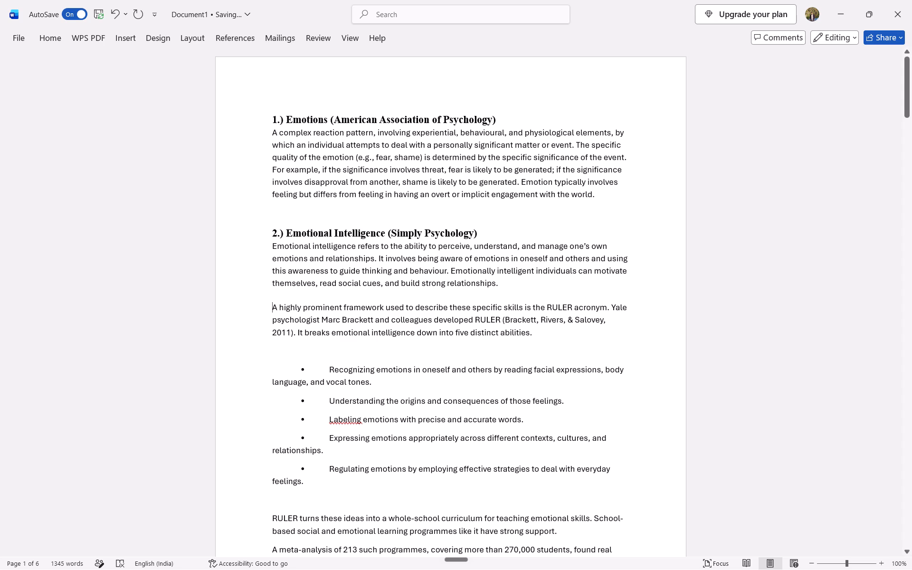
Remove the bullet and indent from the "Recognizing emotions" item, along with the empty line above it.
click(330, 369)
key(BackSpace)
key(BackSpace)
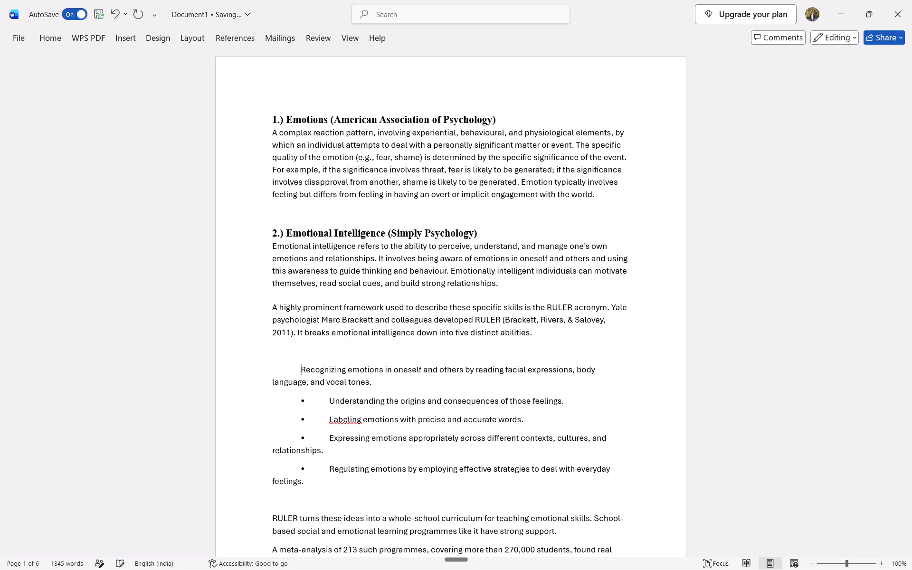
key(BackSpace)
key(BackSpace)
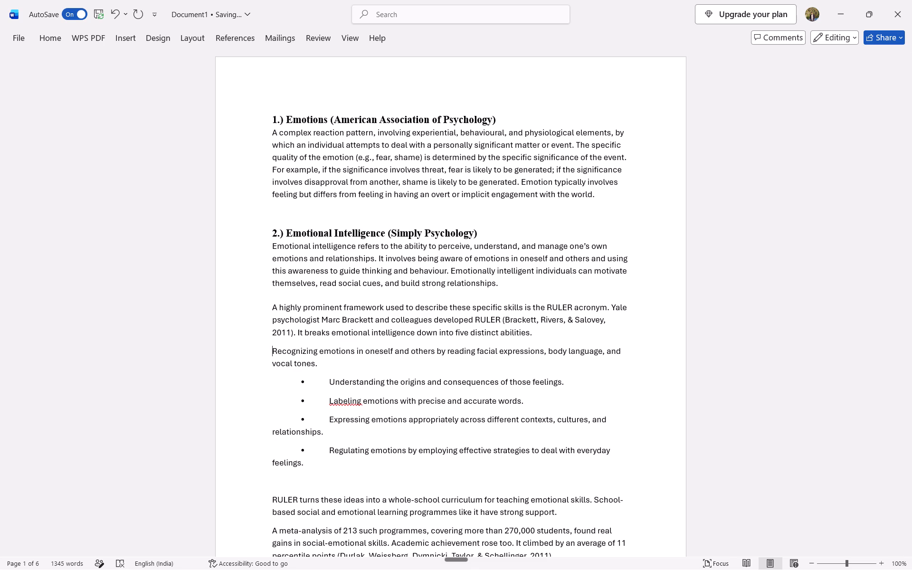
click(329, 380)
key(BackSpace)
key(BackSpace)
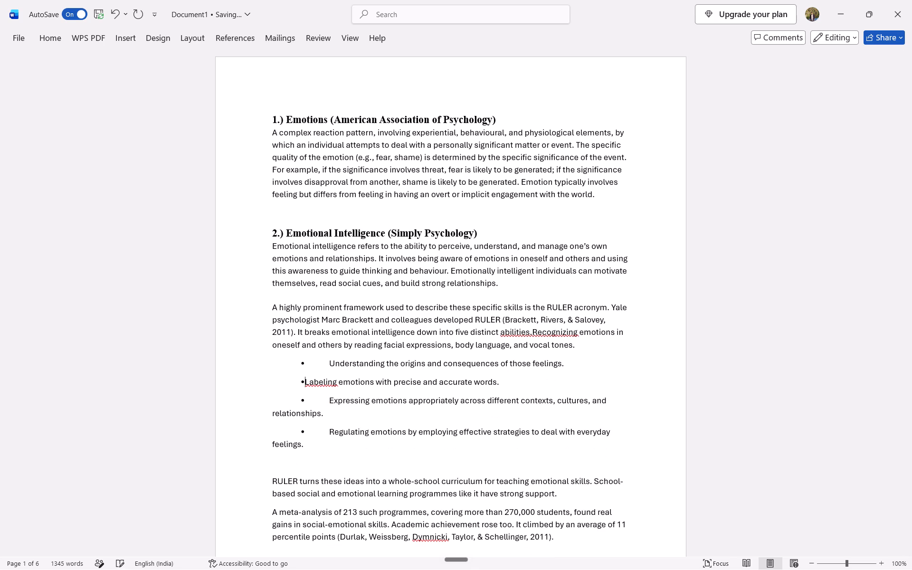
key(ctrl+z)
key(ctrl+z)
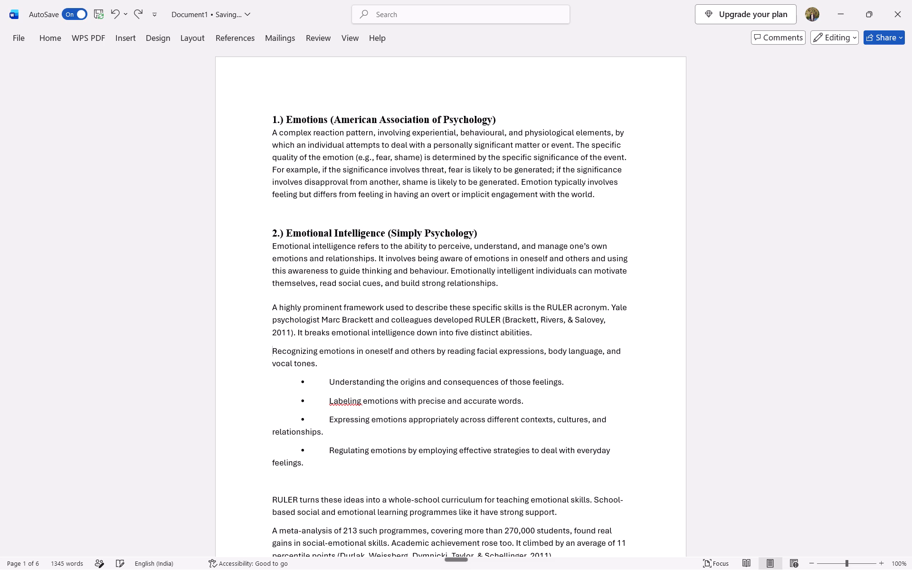
Remove the bullets and indents from the "Understanding the origins" and "Labeling emotions" items so both start at the margin.
click(331, 380)
key(BackSpace)
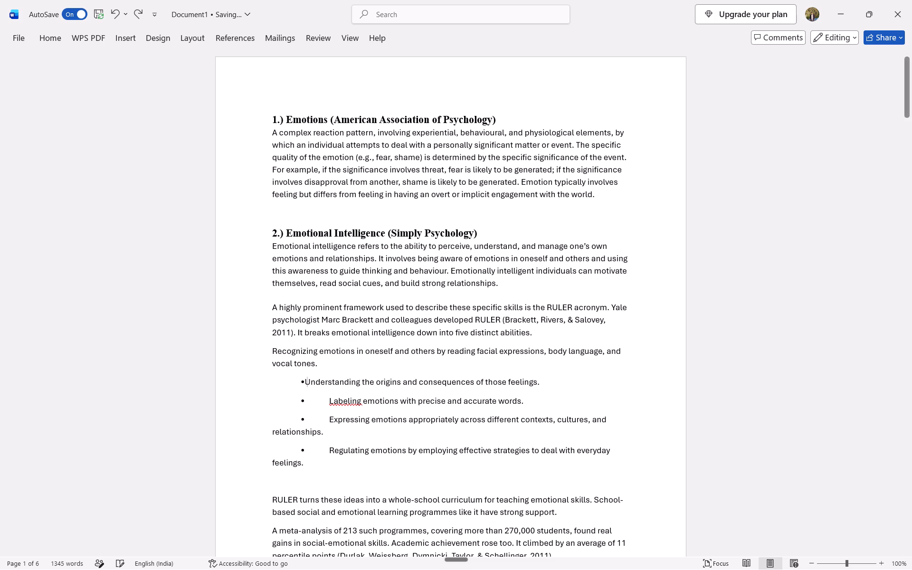
key(BackSpace)
key(BackSpace)
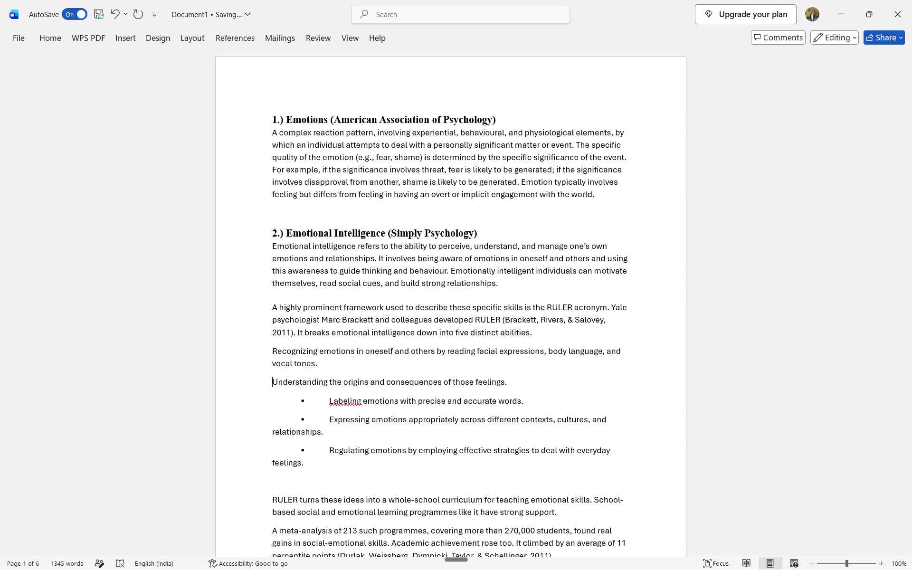
click(331, 400)
key(BackSpace)
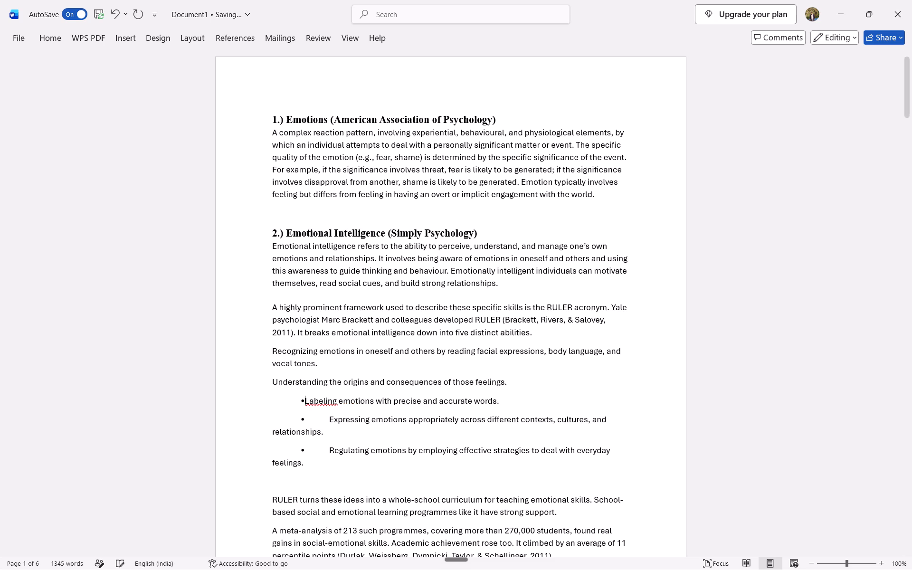
key(BackSpace)
key(BackSpace)
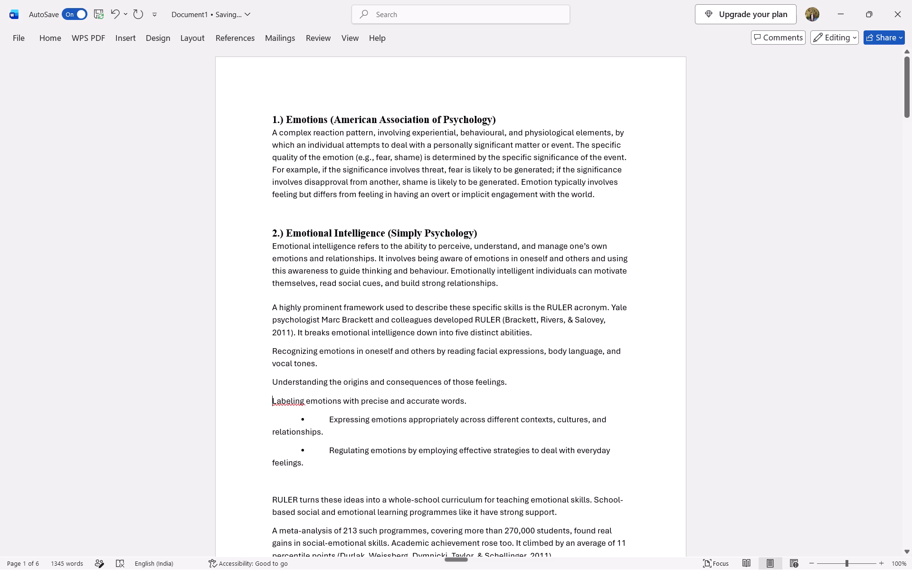
Correct "Labeling" to the British spelling "Labelling" in the third ability.
click(294, 401)
key(Left)
key(l)
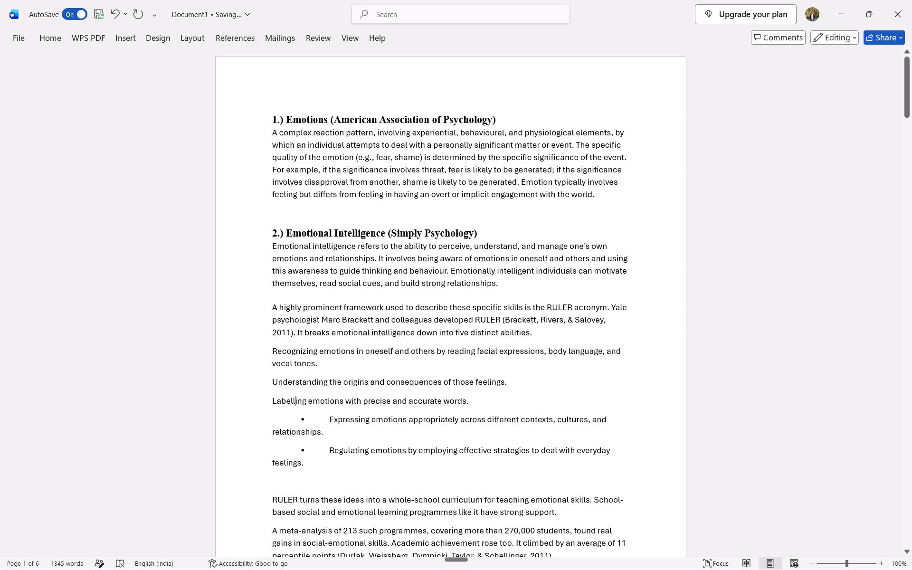
Remove the bullets and indents from the "Expressing emotions" and "Regulating emotions" items so both start at the margin.
click(329, 418)
key(BackSpace)
key(BackSpace)
key(BackSpace)
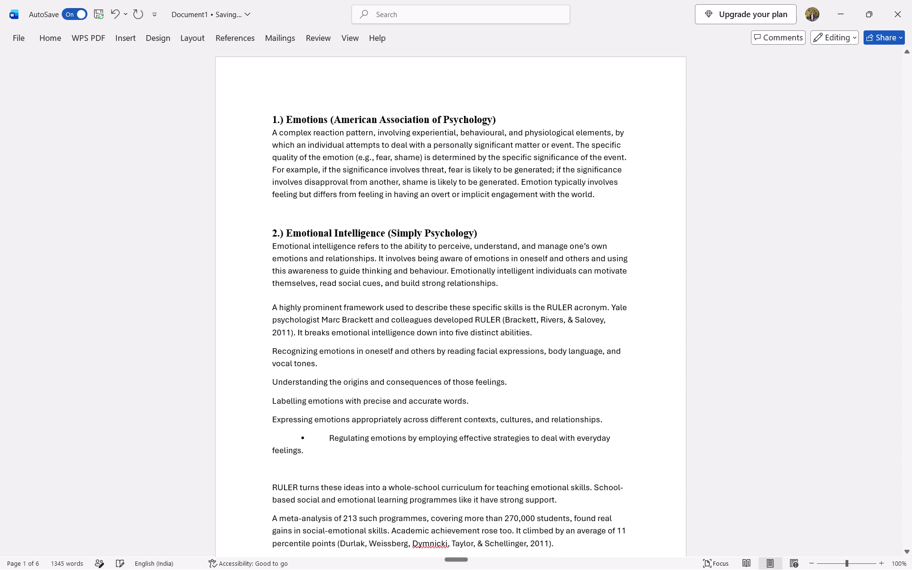
click(329, 439)
key(BackSpace)
key(BackSpace)
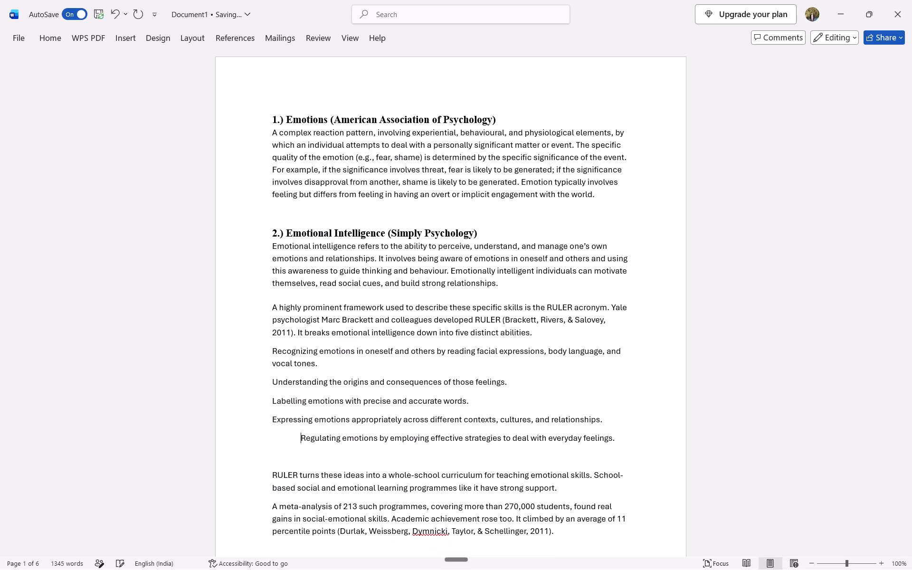
key(BackSpace)
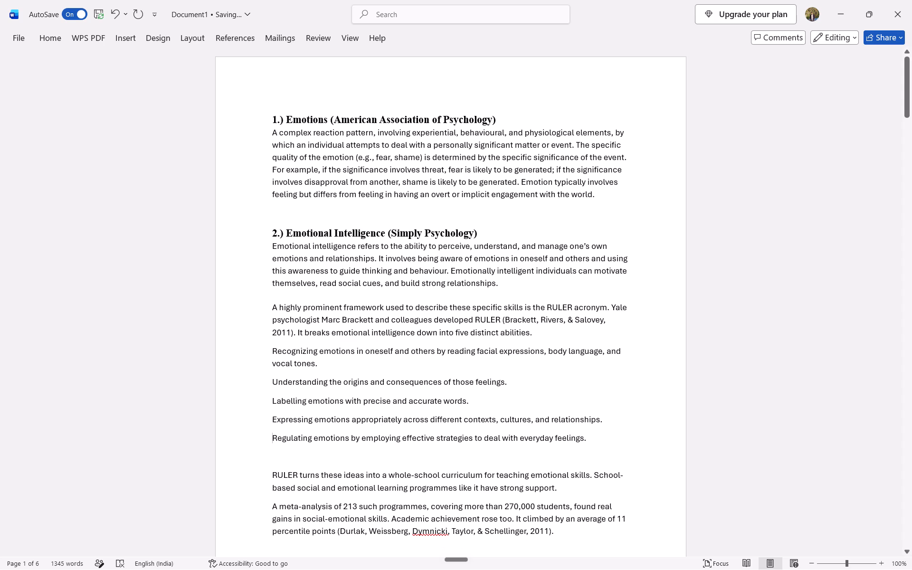
Number the Recognizing, Understanding and Labelling lines (i), (ii) and (iii), with a space after each numeral.
click(272, 351)
key(space)
key(Left)
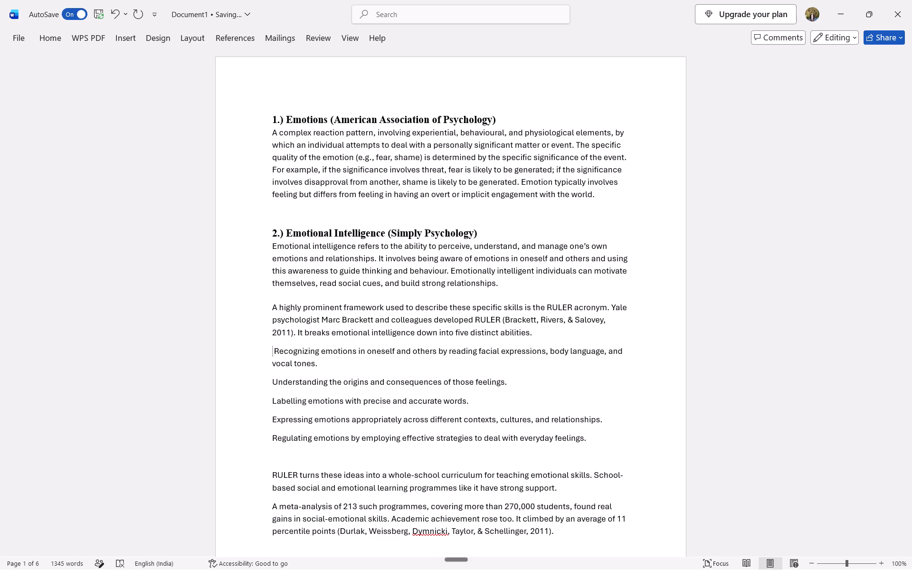
key(shift+parenleft)
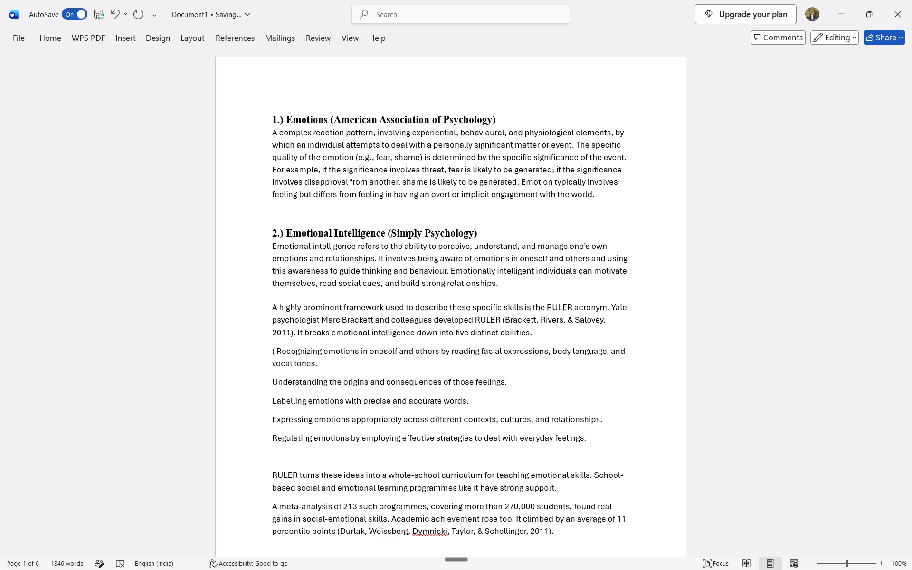
key(i)
key(shift+parenright)
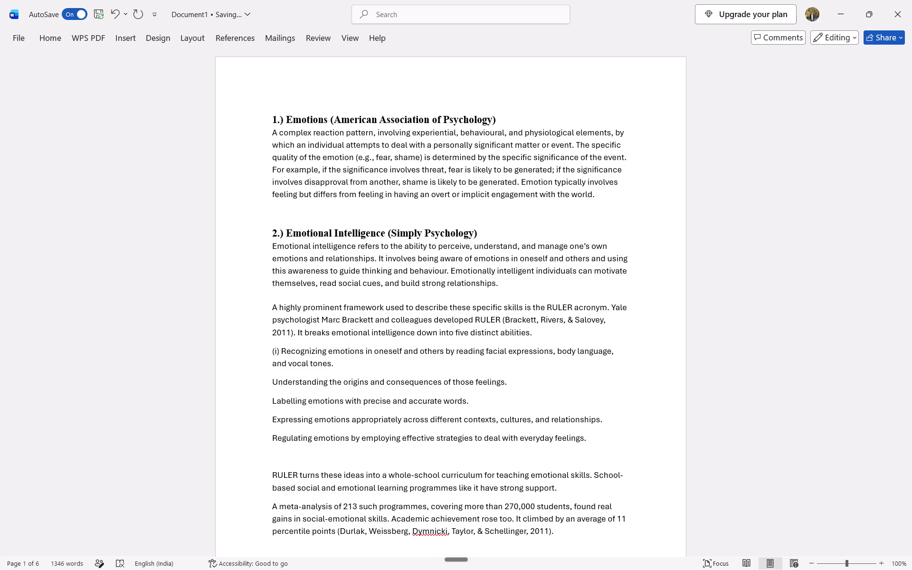
click(273, 381)
key(space)
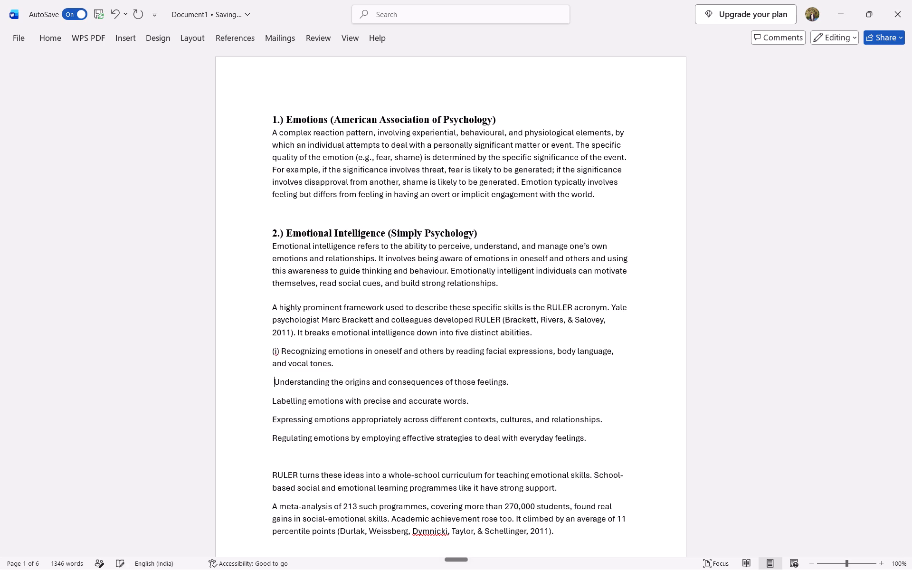
key(Left)
text((ii))
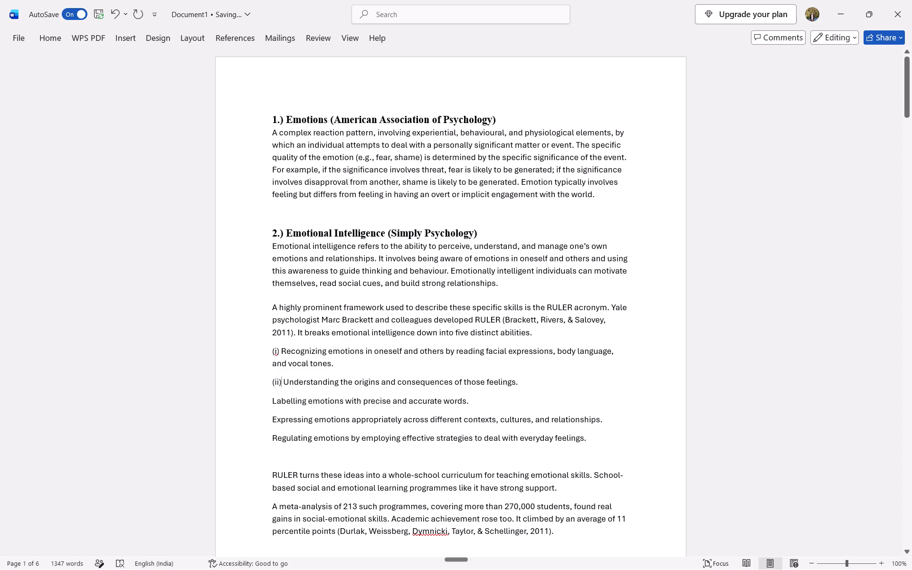
click(272, 400)
key(space)
key(Left)
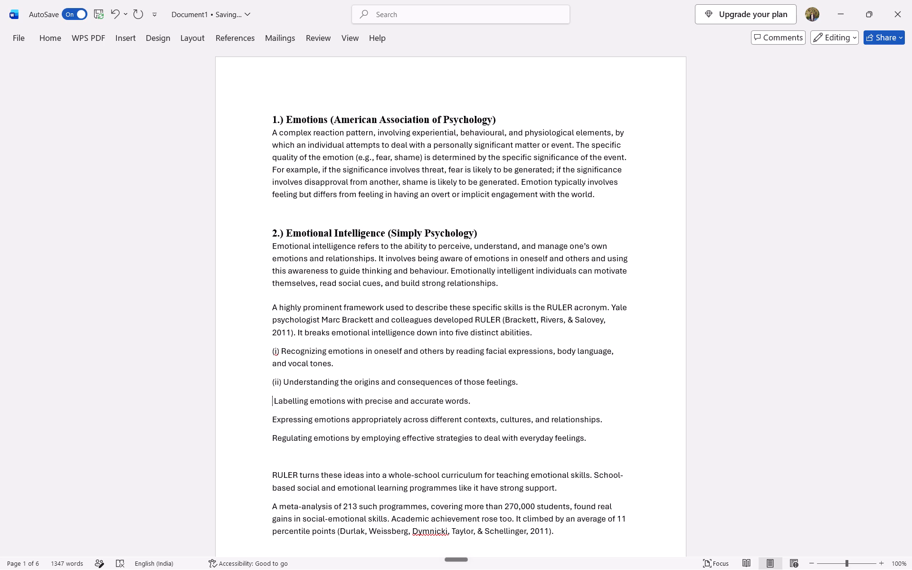
text((iii))
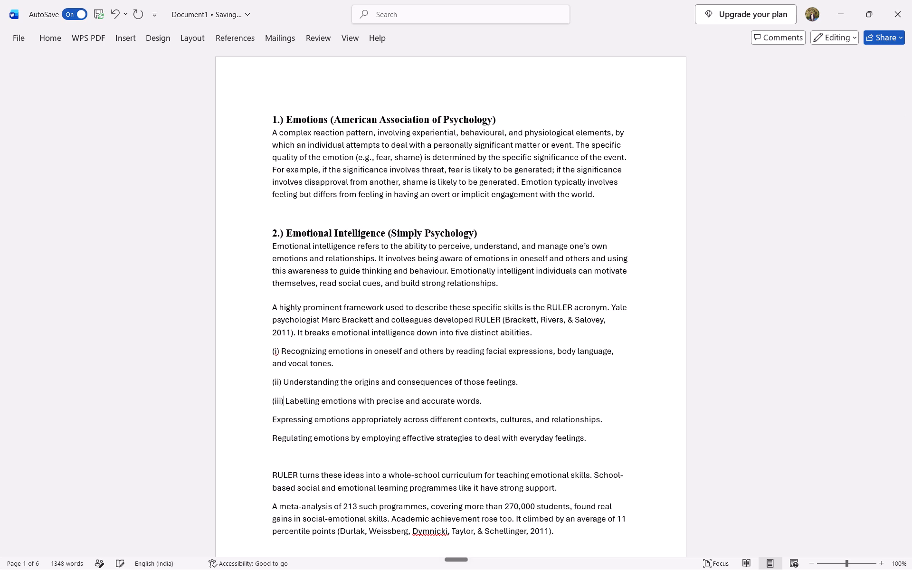
Number the "Expressing emotions" line (iv), followed by a space.
key(Left)
key(Down)
key(Left)
key(Left)
key(space)
key(Left)
text((iv))
Number the "Regulating emotions" line (v), followed by a space.
key(Down)
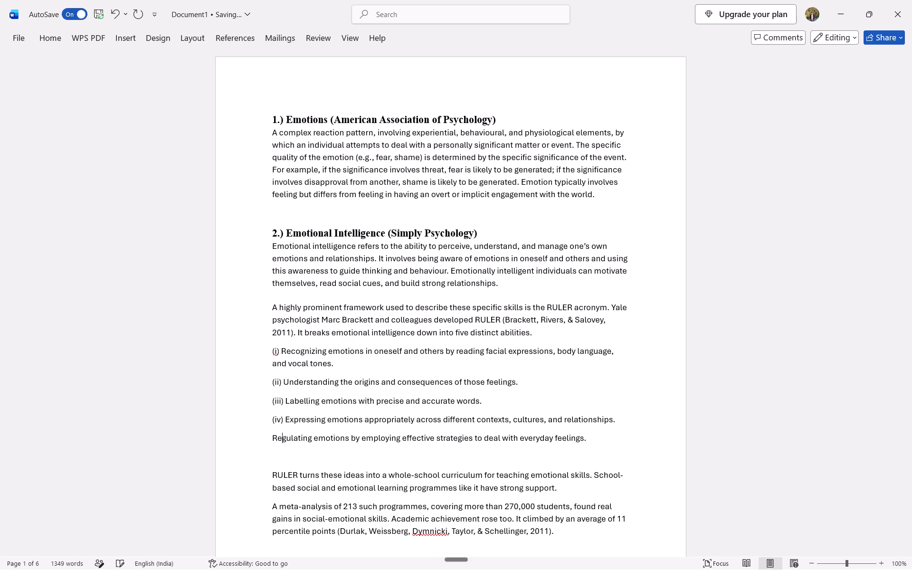
key(Left)
key(Left)
key(Left)
key(Down)
key(Up)
key(Up)
key(Down)
key(Down)
key(Left)
key(Left)
key(Left)
key(Left)
key(Left)
key(Left)
key(Left)
key(Left)
key(Left)
key(Left)
key(Left)
key(Left)
key(Left)
key(Left)
key(Left)
key(Left)
key(Left)
key(Left)
key(Left)
key(Left)
key(Left)
key(Left)
key(Left)
key(Left)
key(Left)
key(space)
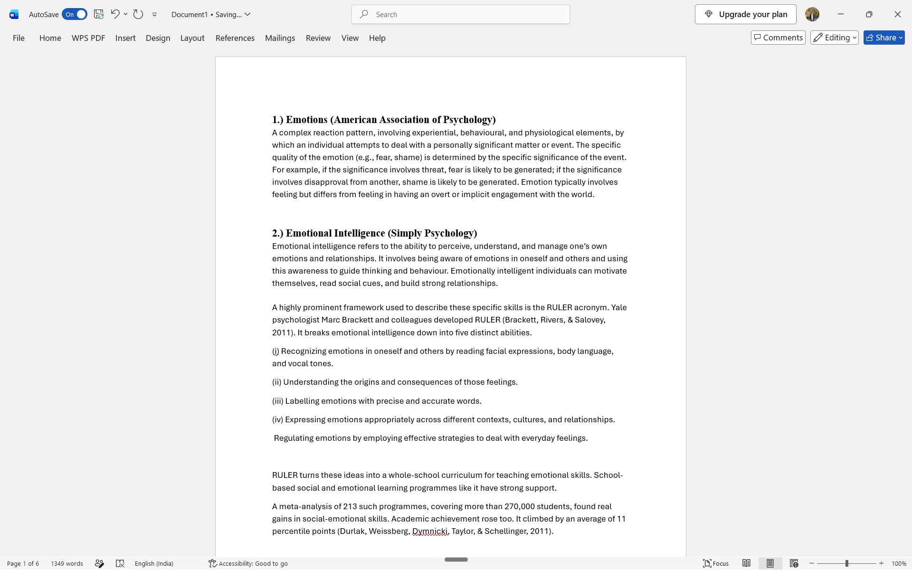
key(Left)
text((v))
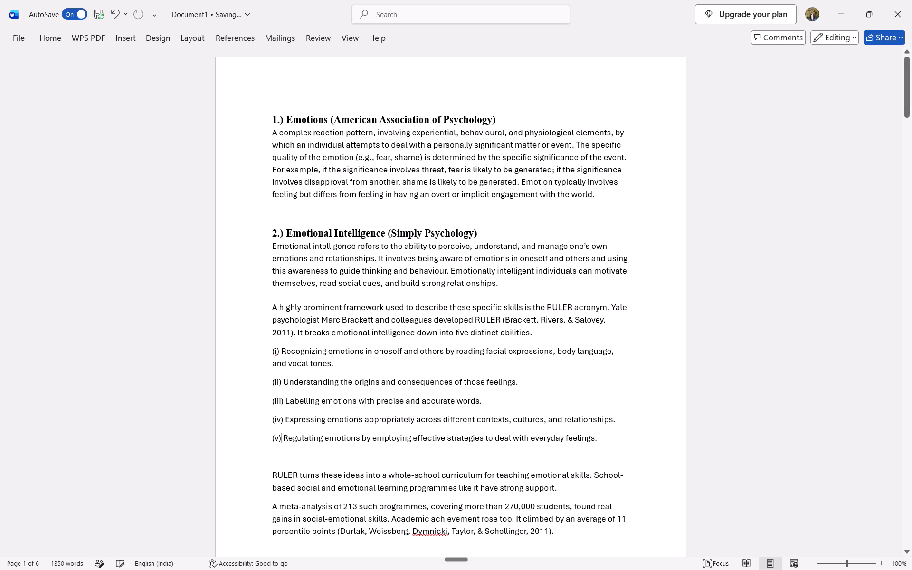
Make the sentence from "Yale psychologist" to the 2011 citation bold in the RULER framework paragraph.
scroll(296, 269, down, 1)
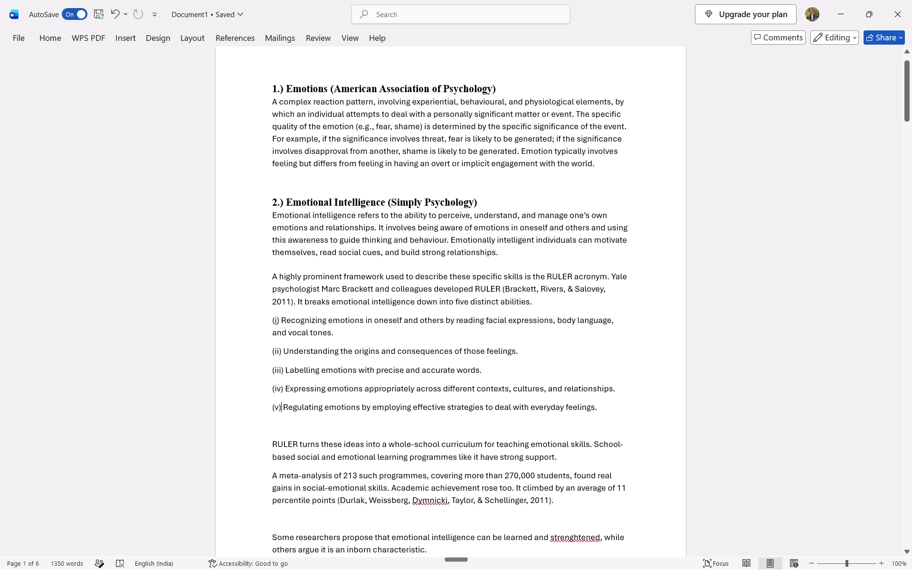
drag(612, 276, 380, 293)
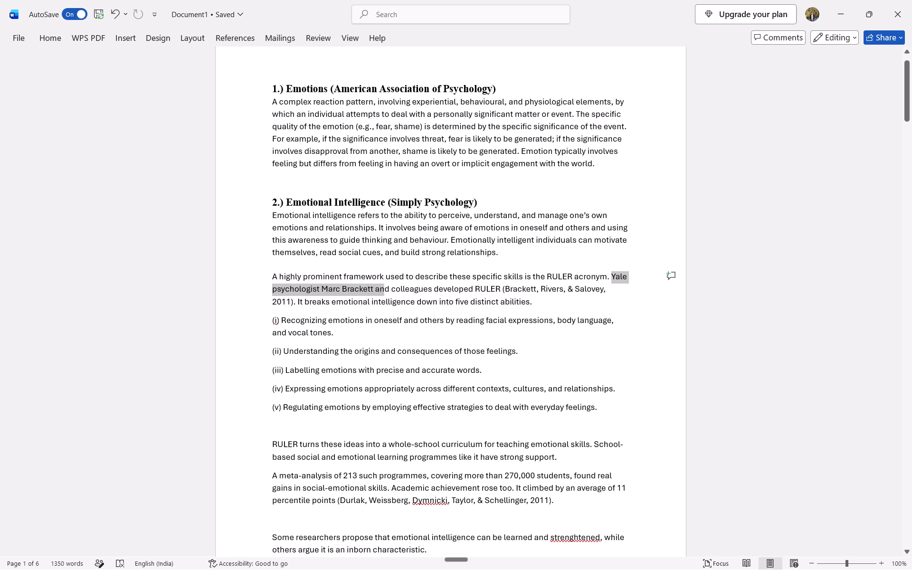
drag(380, 293, 506, 286)
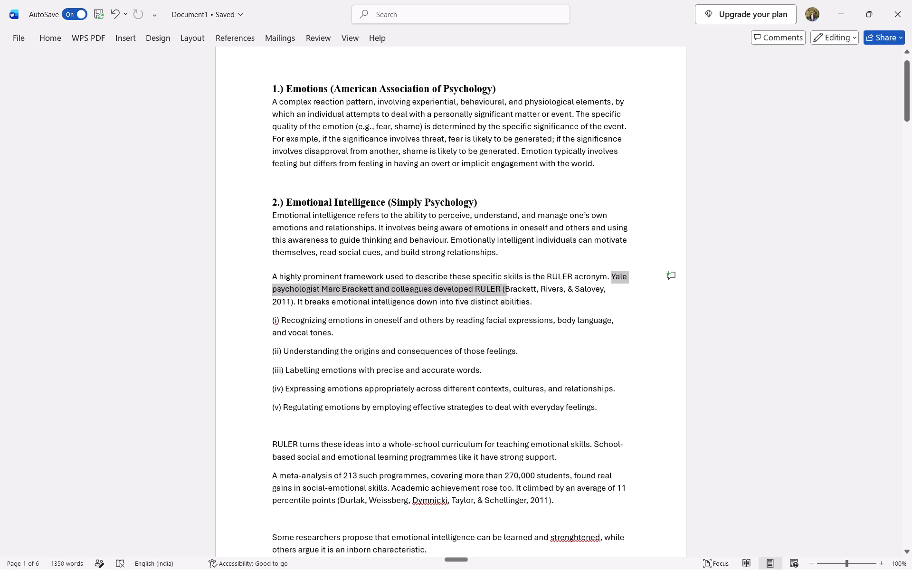
drag(506, 286, 351, 312)
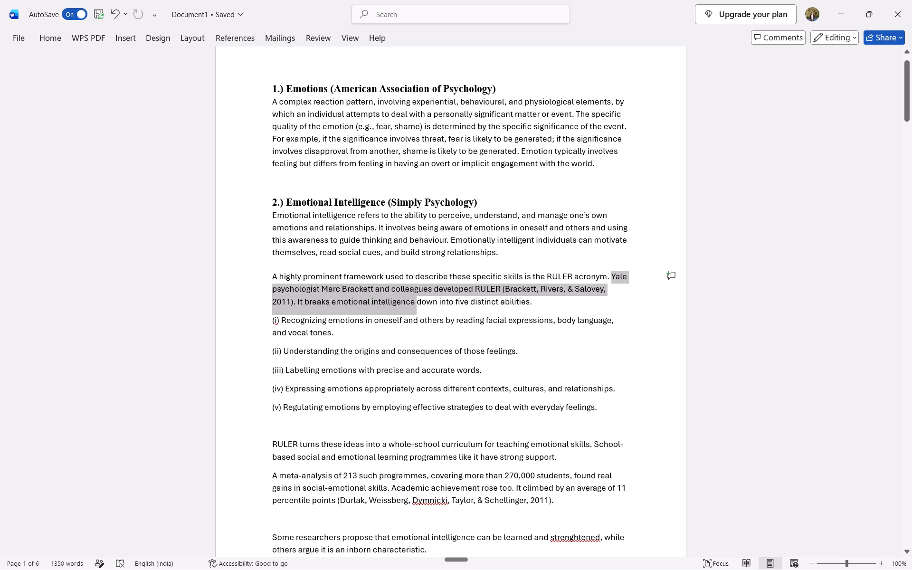
drag(351, 312, 296, 303)
key(ctrl+b)
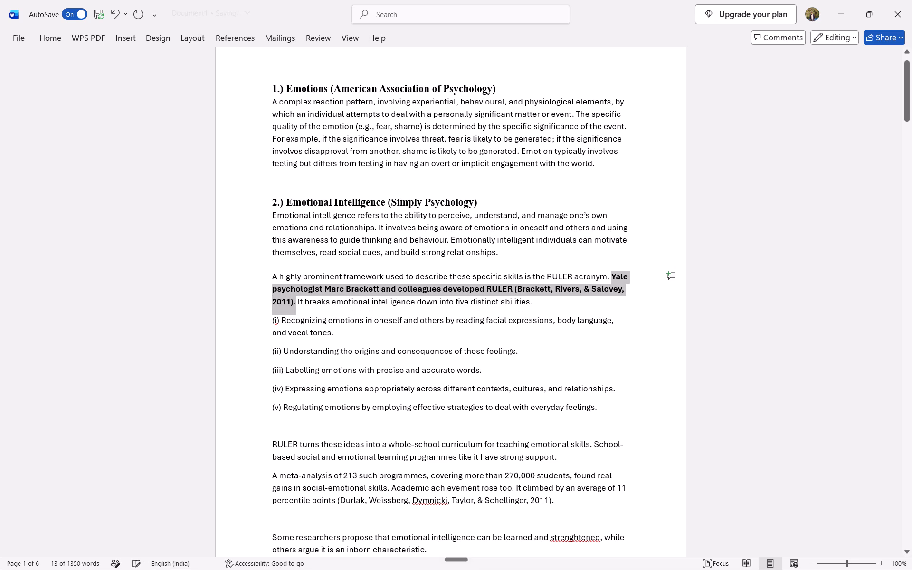
click(673, 330)
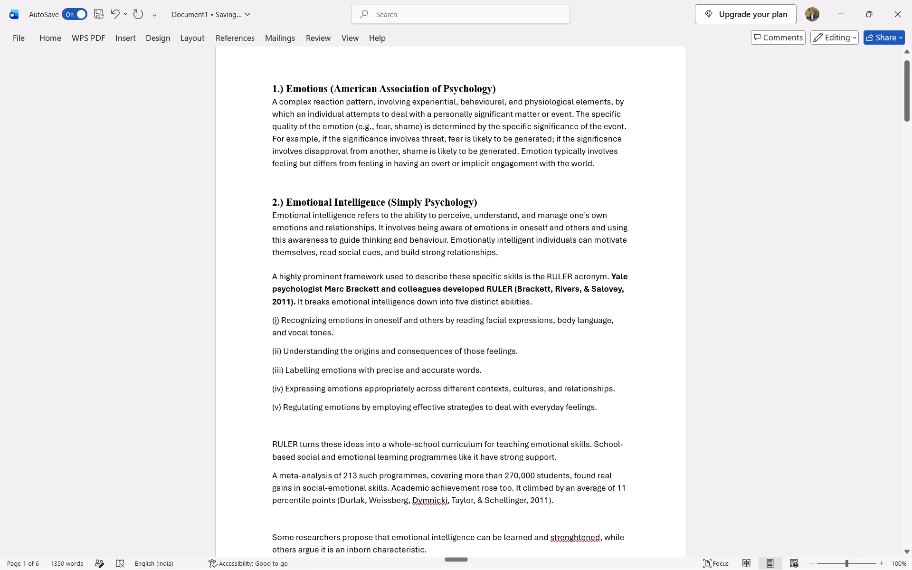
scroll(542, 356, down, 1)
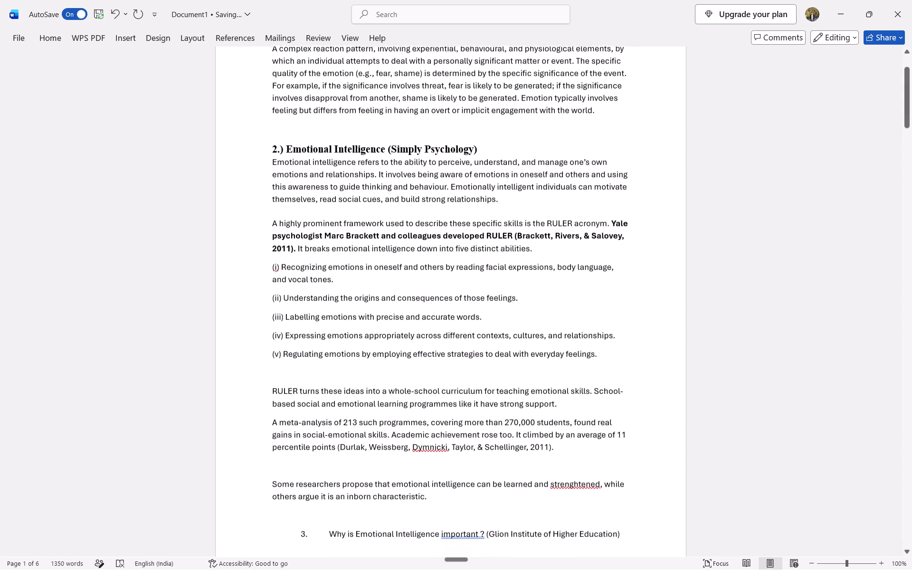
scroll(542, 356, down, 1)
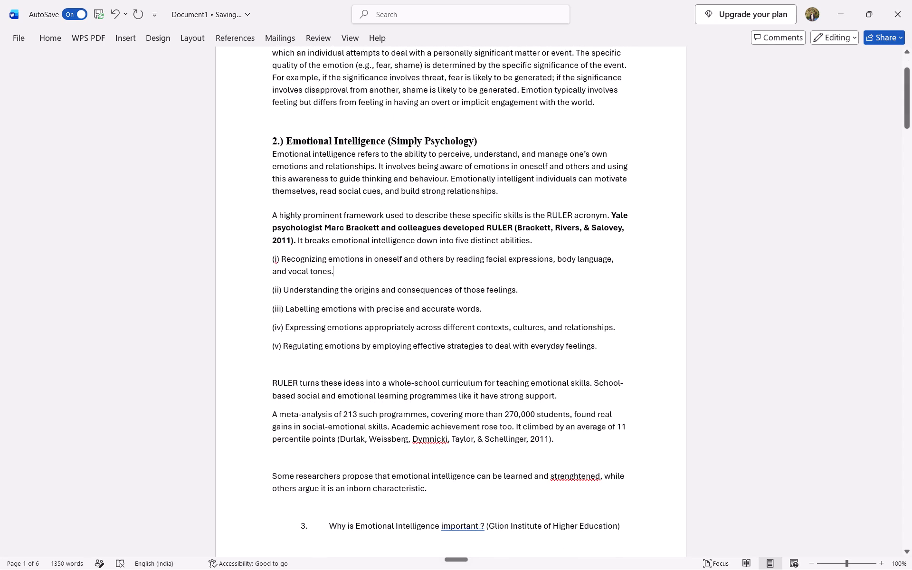
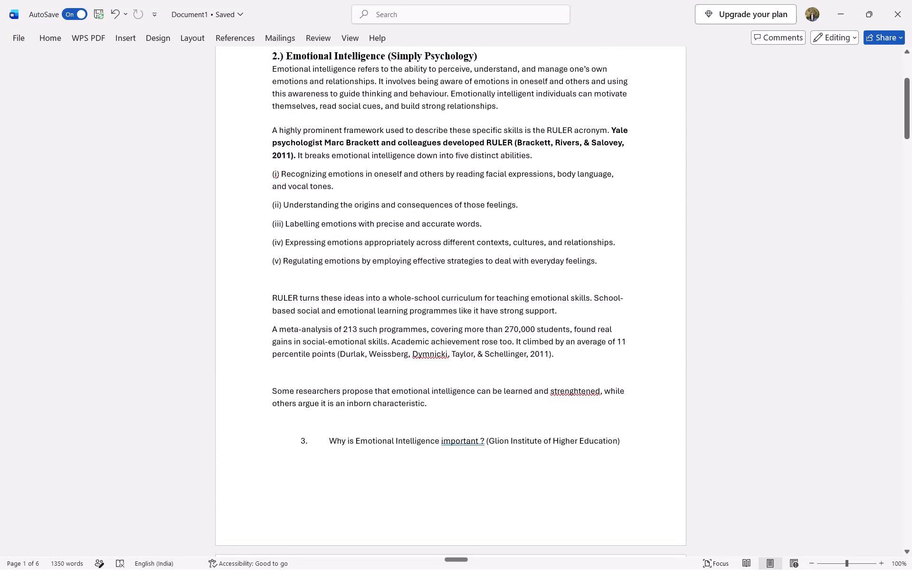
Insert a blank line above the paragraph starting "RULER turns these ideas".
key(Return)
Remove the blank lines above the paragraphs starting "Some researchers propose" and "RULER turns these ideas".
scroll(506, 355, down, 1)
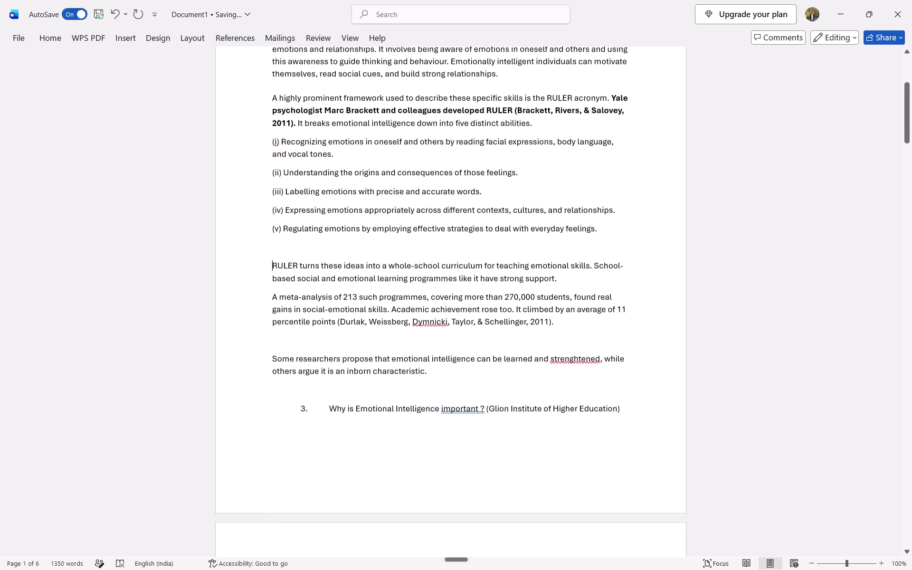
scroll(506, 355, down, 1)
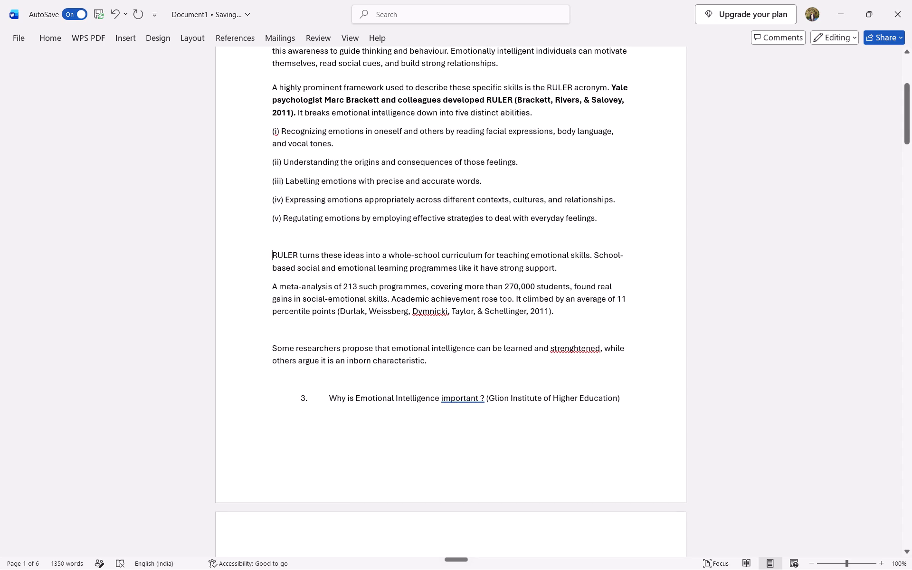
click(274, 350)
key(BackSpace)
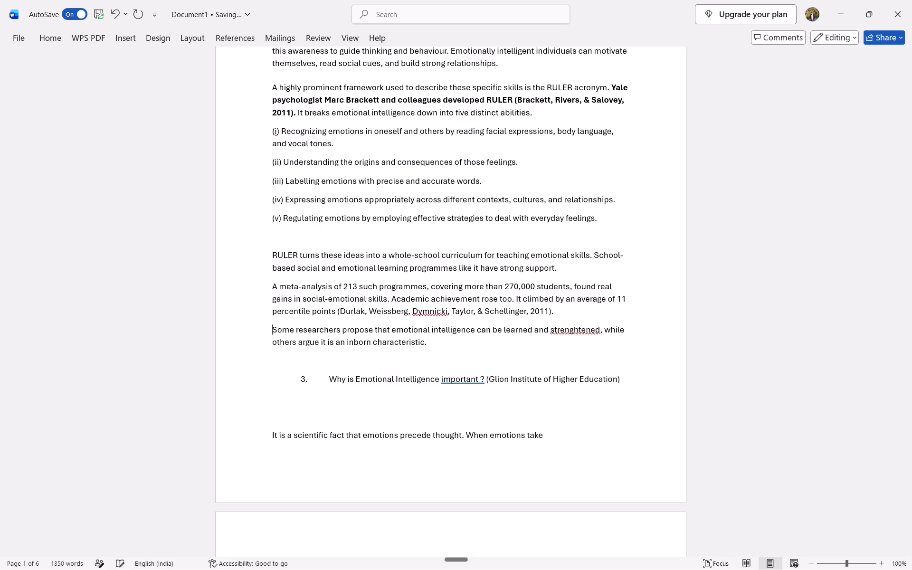
click(272, 251)
key(BackSpace)
click(225, 262)
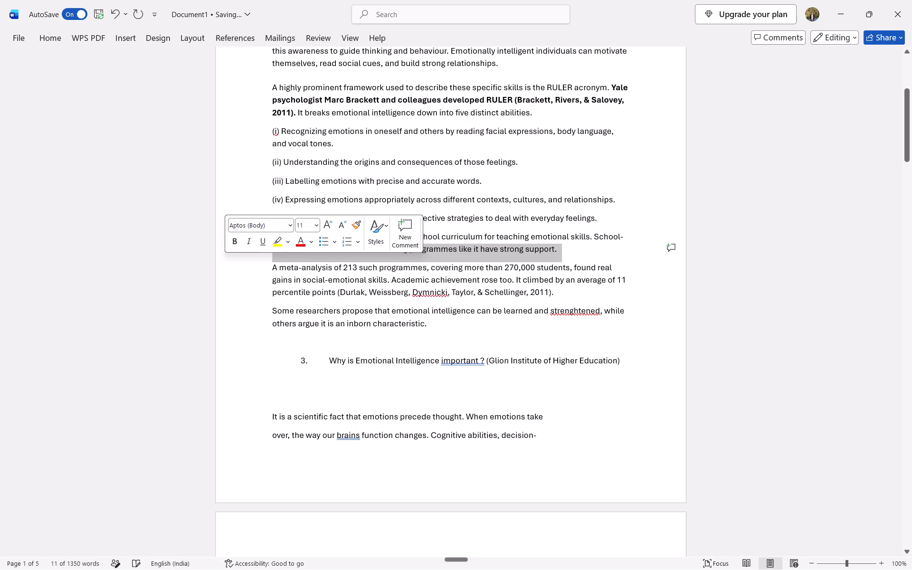
click(247, 319)
click(266, 164)
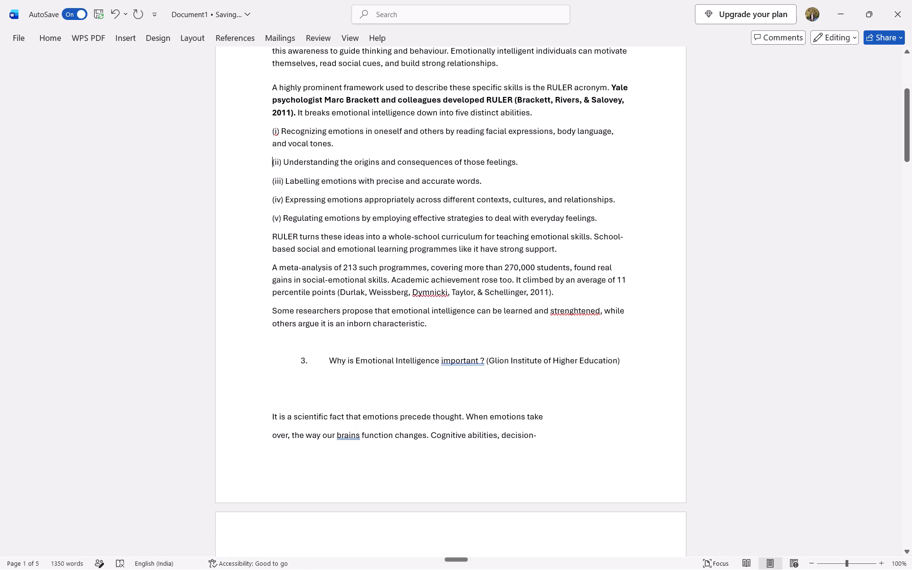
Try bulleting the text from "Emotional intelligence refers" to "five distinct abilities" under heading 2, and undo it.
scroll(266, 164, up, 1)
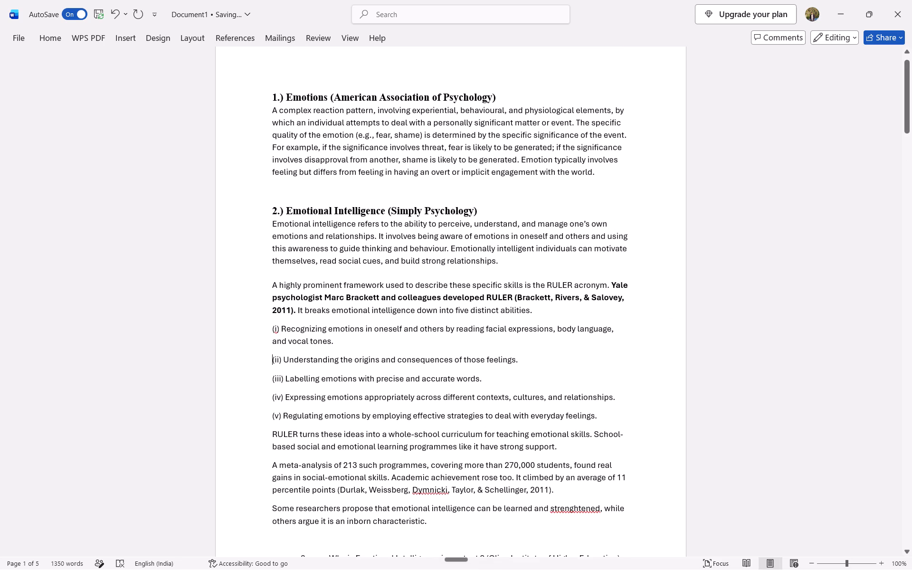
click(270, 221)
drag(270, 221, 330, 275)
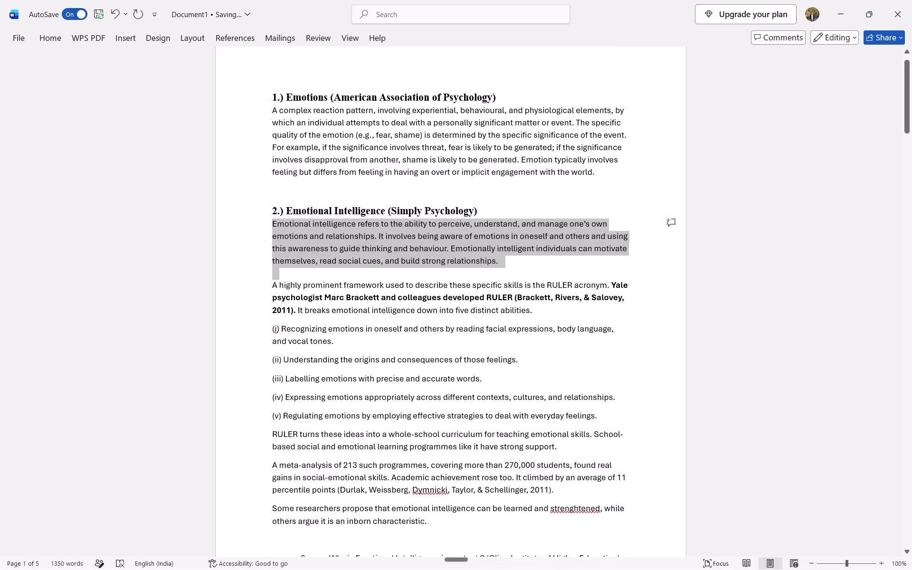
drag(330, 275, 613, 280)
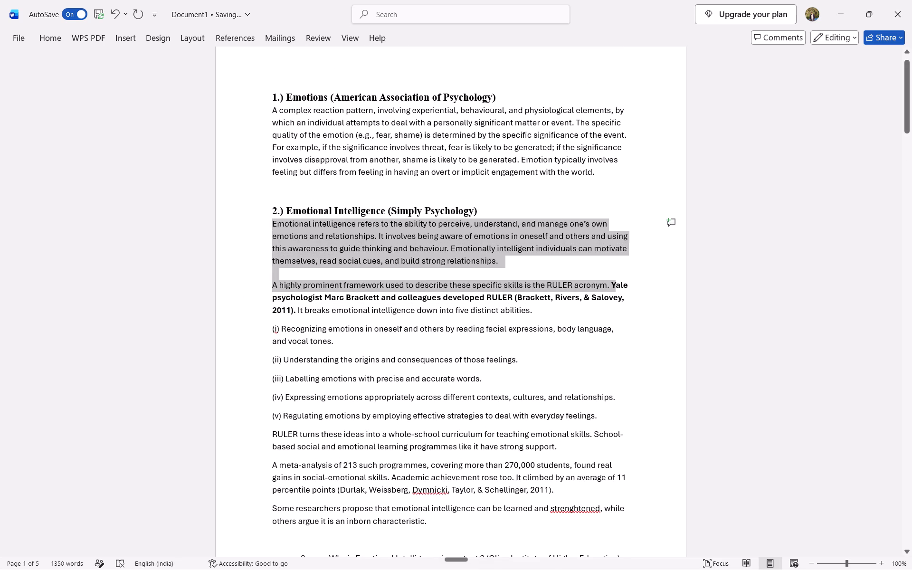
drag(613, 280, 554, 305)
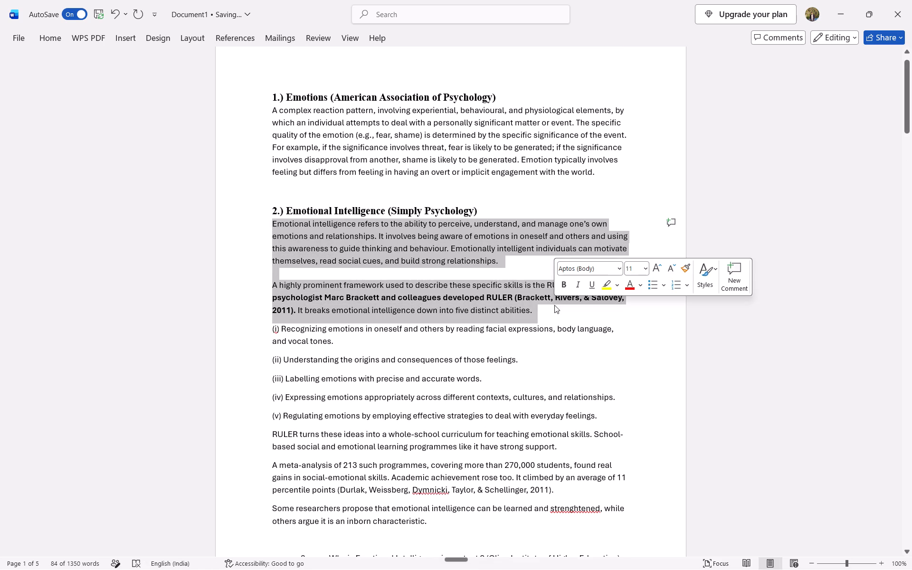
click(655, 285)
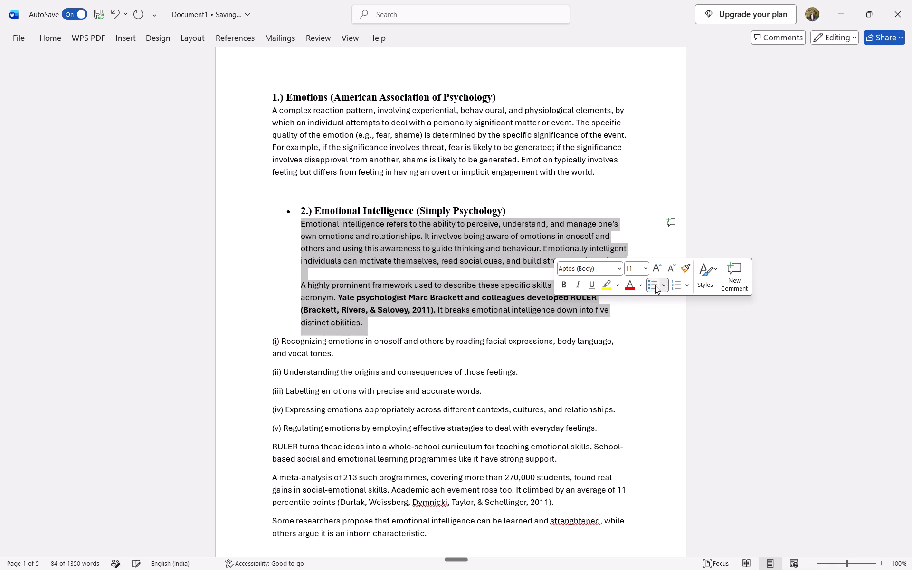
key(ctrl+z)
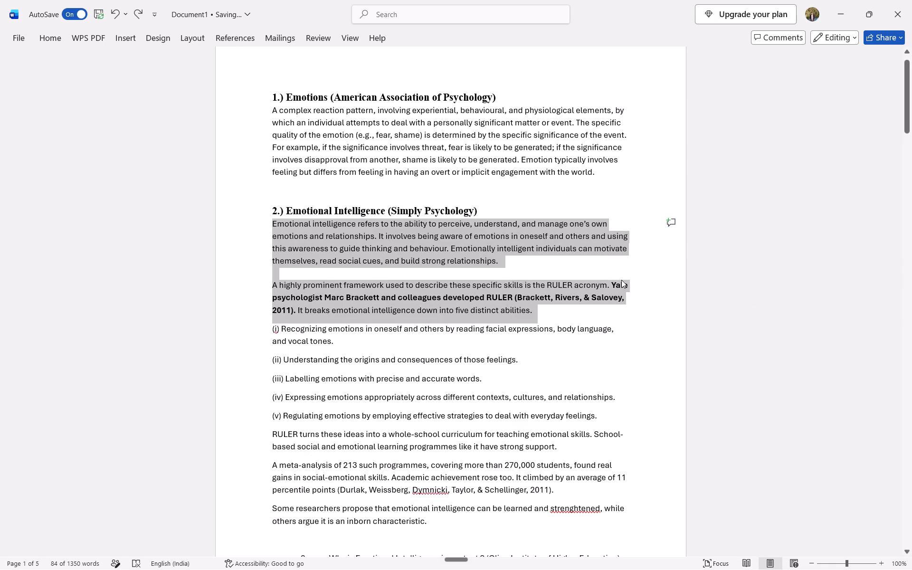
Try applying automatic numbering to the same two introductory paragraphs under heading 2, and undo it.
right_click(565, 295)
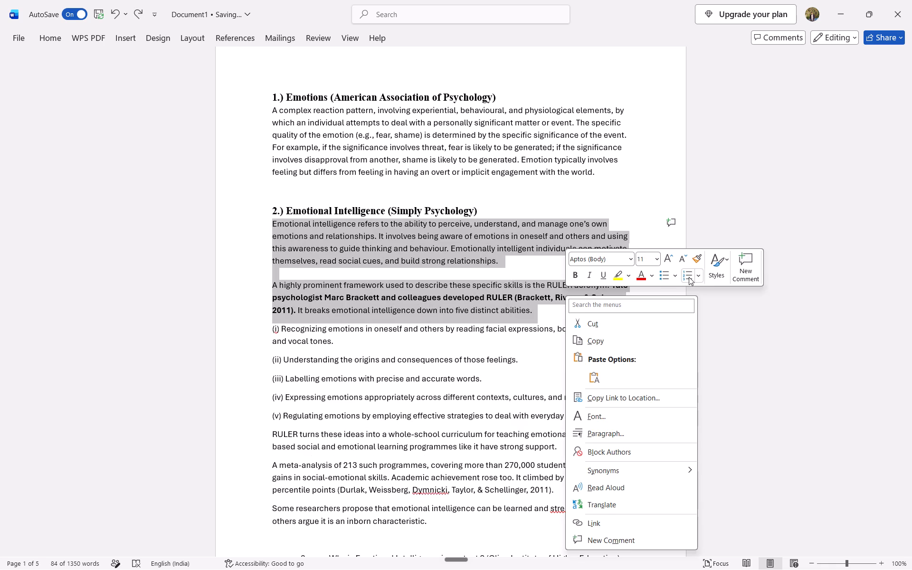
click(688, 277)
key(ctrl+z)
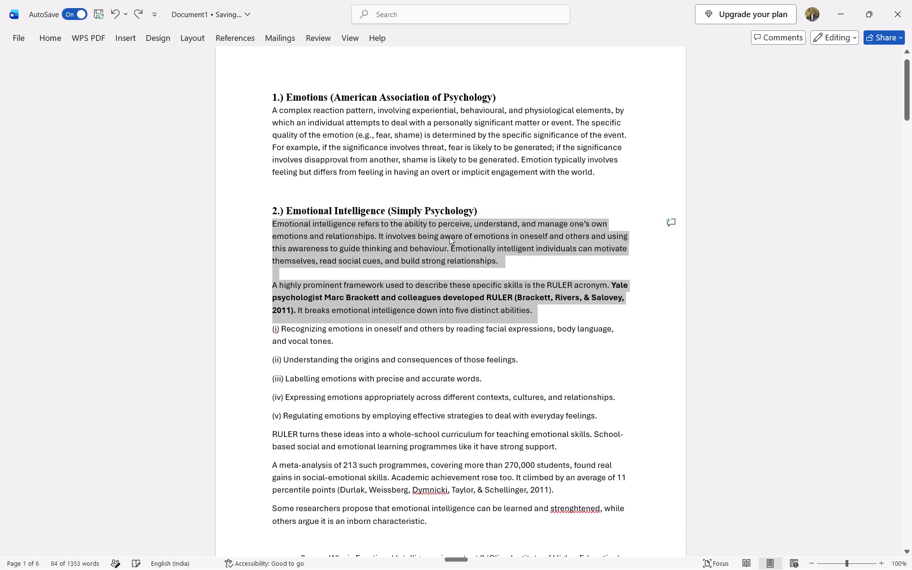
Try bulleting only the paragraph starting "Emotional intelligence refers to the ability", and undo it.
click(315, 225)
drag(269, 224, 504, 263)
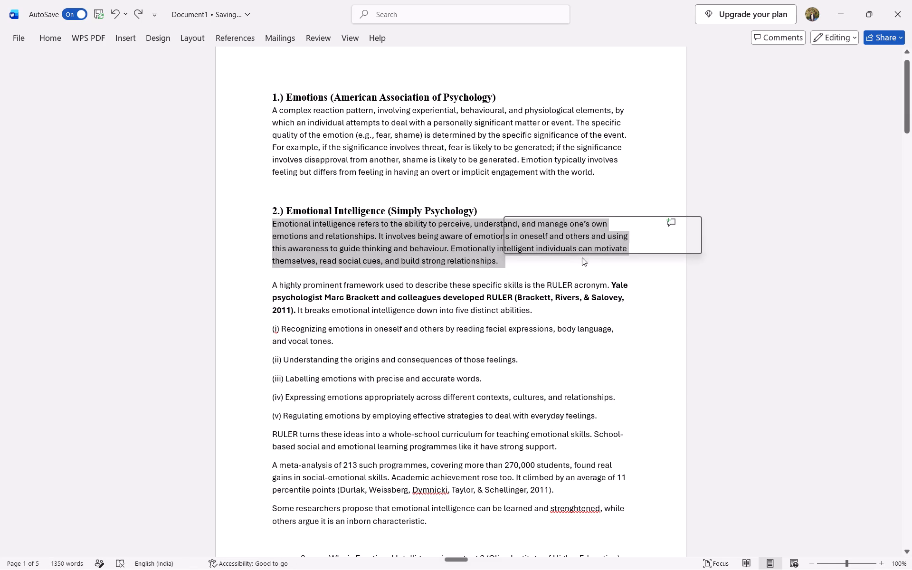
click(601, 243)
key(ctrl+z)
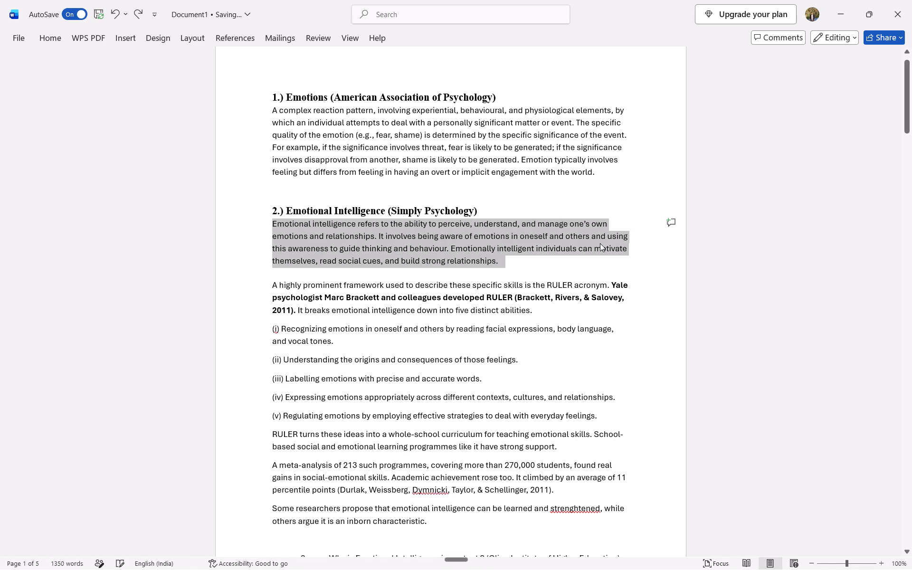
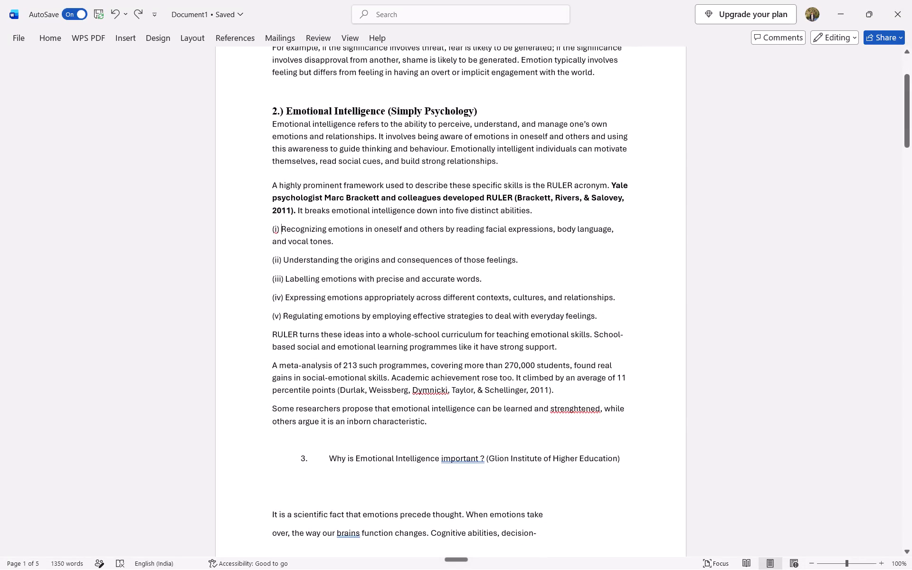
Replace the automatic number on the "Why is Emotional Intelligence important" heading with "3.)" at the text margin, with two line breaks above it.
scroll(312, 364, down, 1)
click(328, 383)
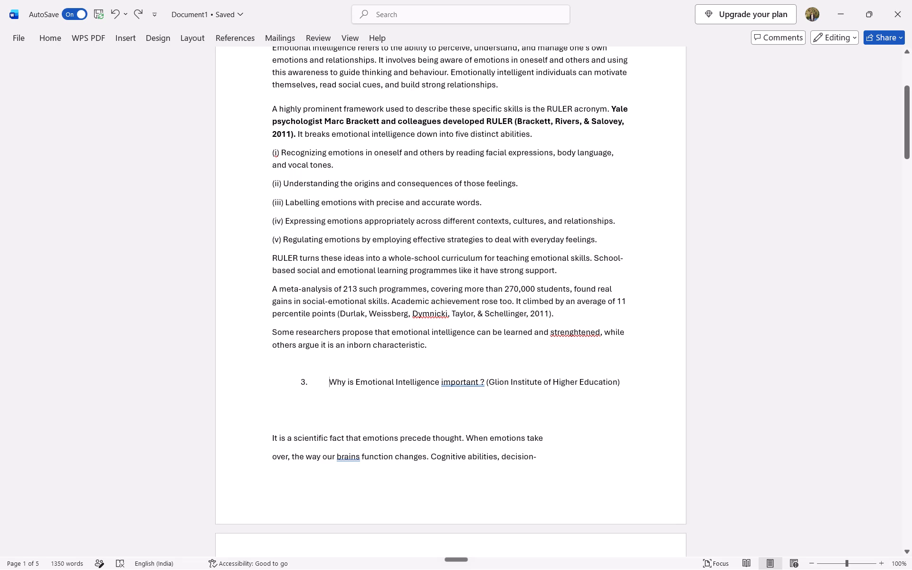
key(BackSpace)
key(BackSpace)
key(BackSpace)
key(BackSpace)
key(BackSpace)
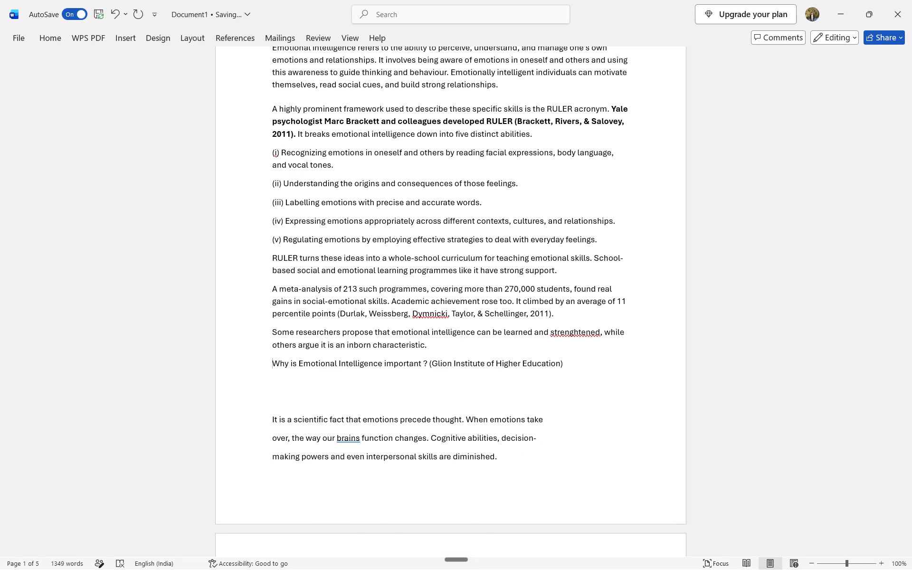
key(shift+Return)
key(shift+Return)
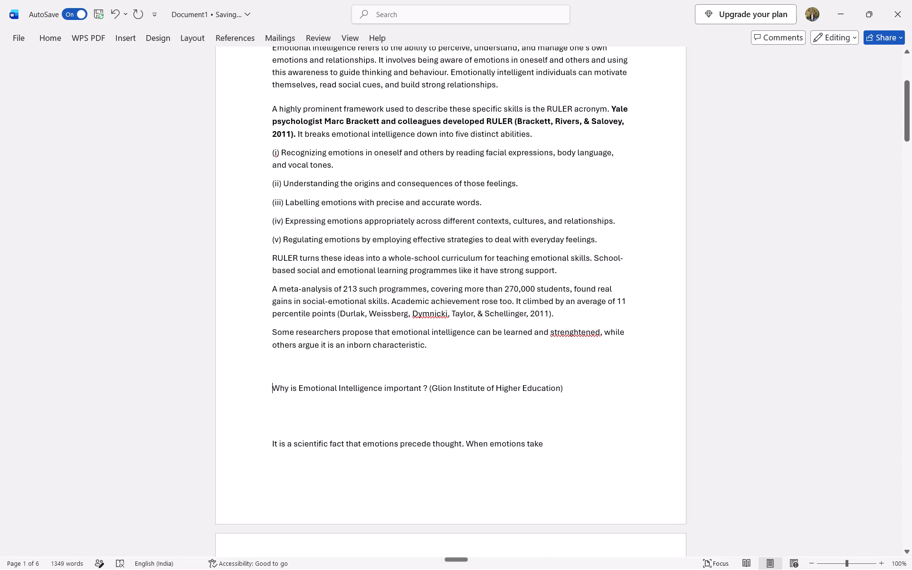
key(space)
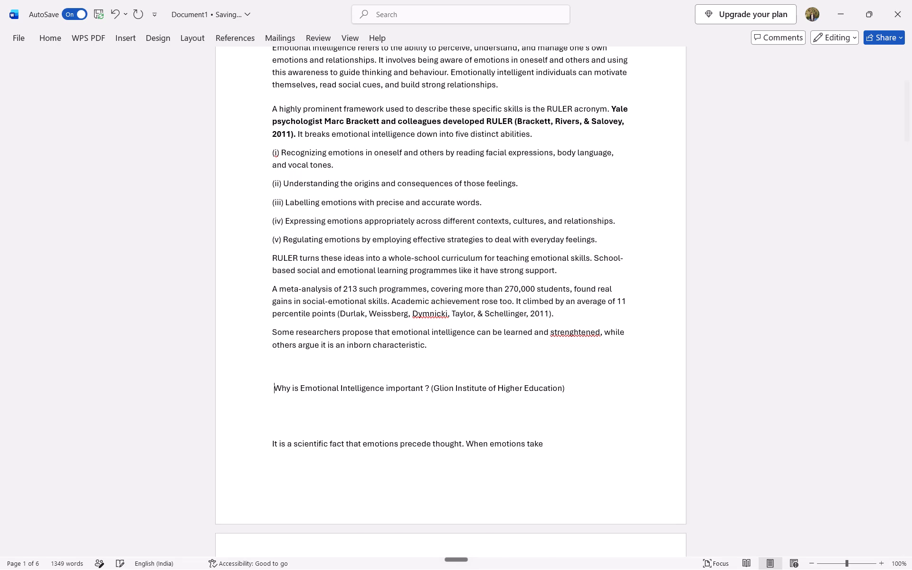
key(Left)
text(3.)
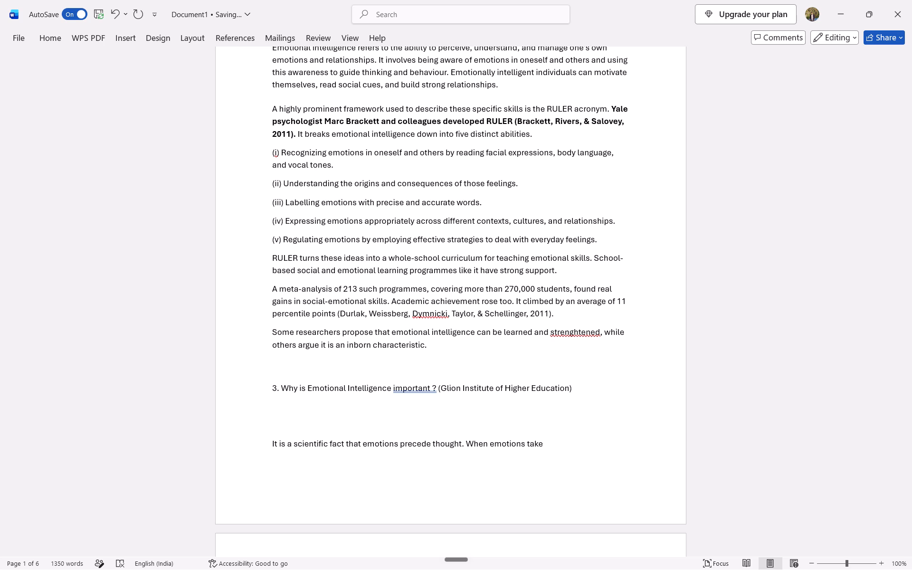
key(shift+parenright)
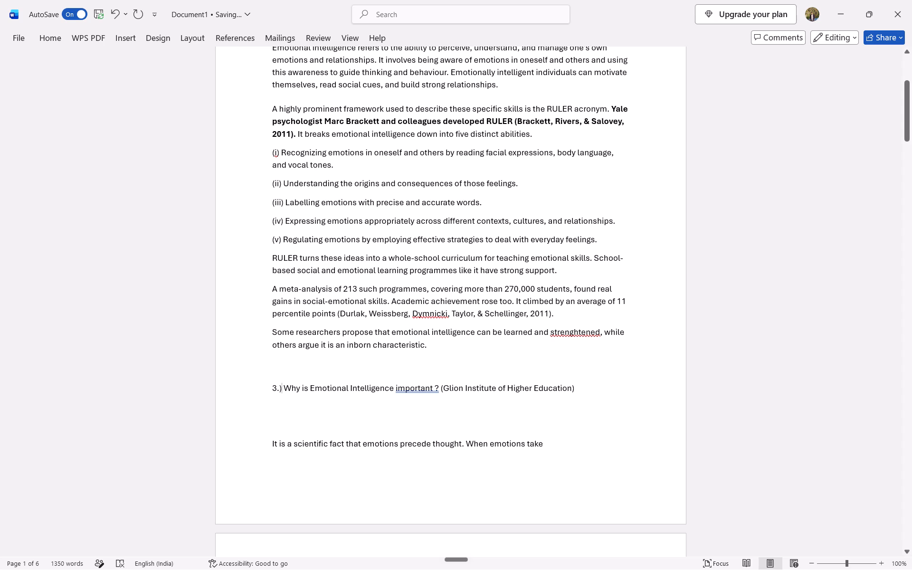
Format the "3.) Why is Emotional Intelligence important" heading as bold Times New Roman, size 13.
drag(270, 389, 580, 390)
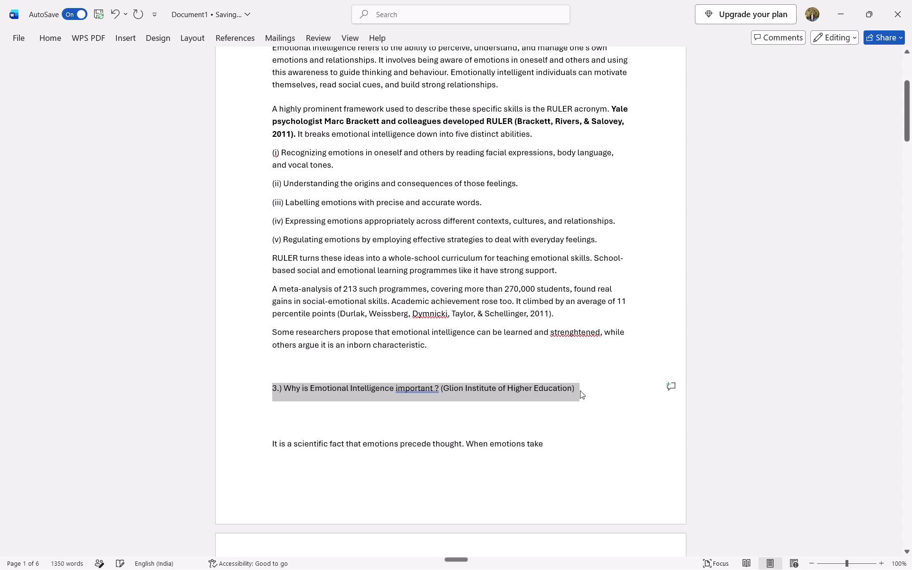
key(ctrl+b)
right_click(580, 390)
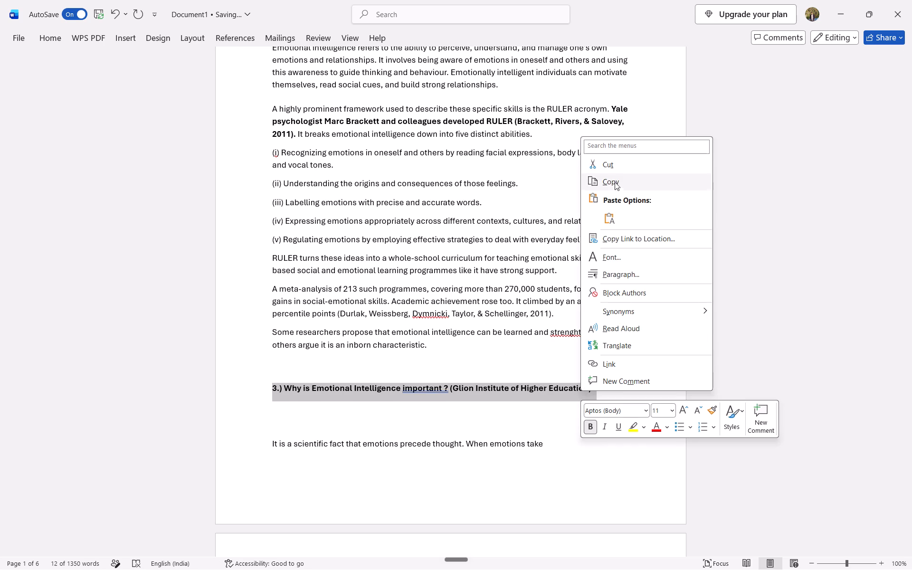
click(647, 416)
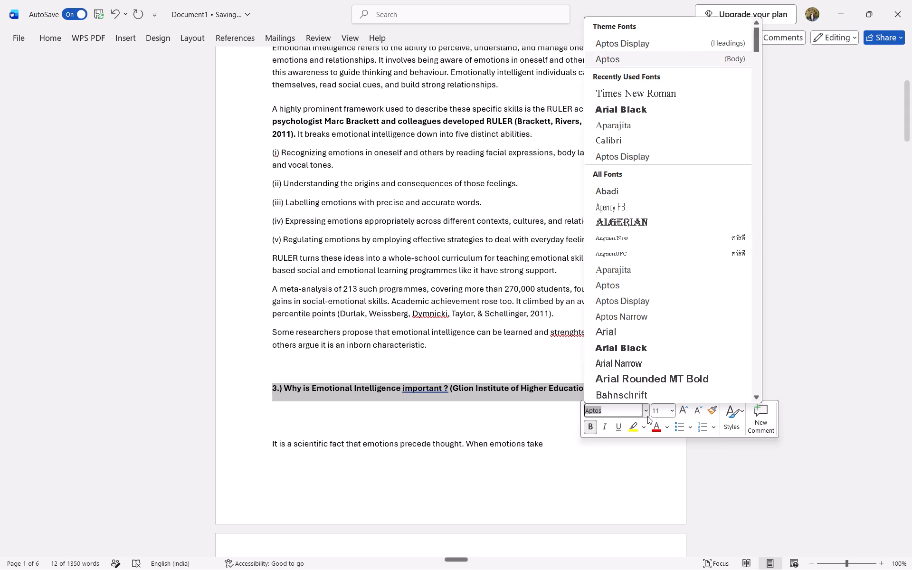
click(632, 92)
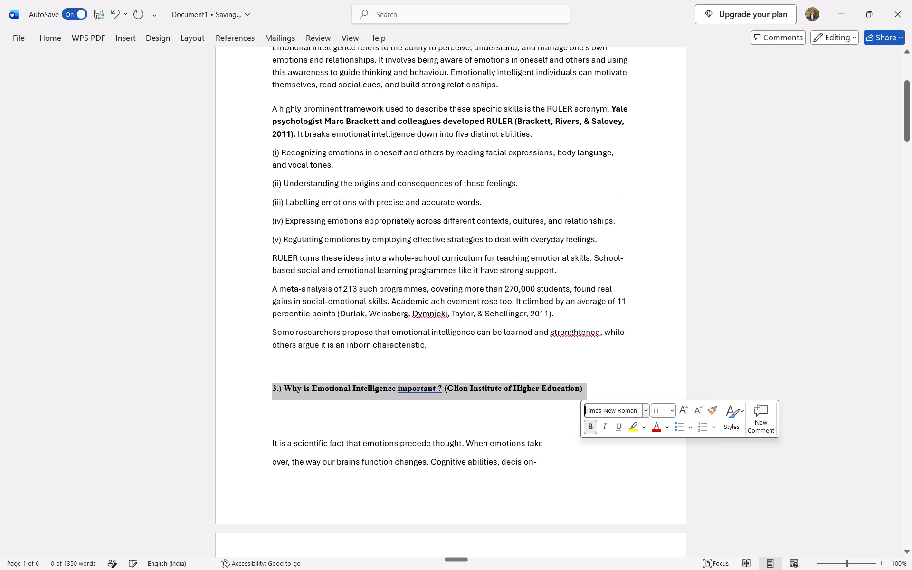
click(661, 408)
text(13)
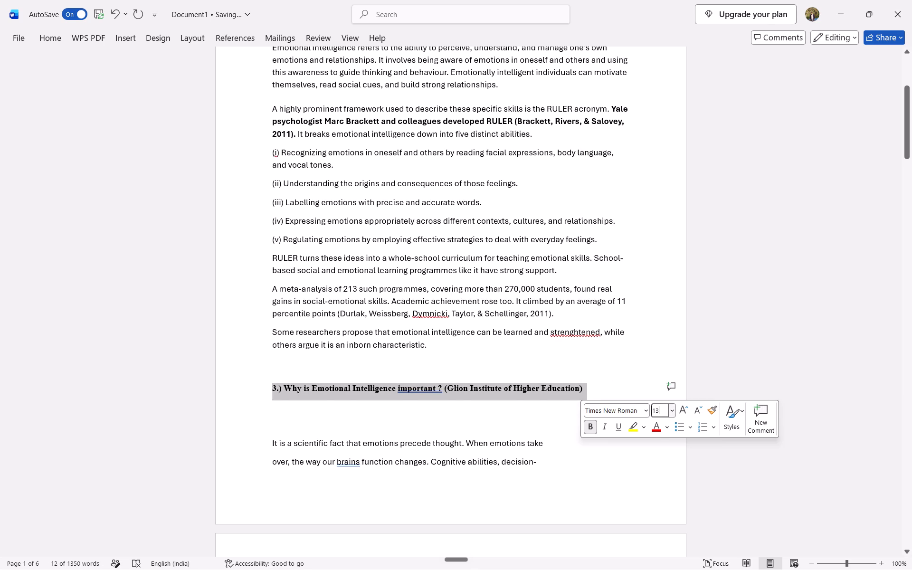
key(Return)
click(343, 416)
Add a colon at the end of headings 1, 2 and 3, undoing any accidental text replacement.
scroll(343, 416, up, 5)
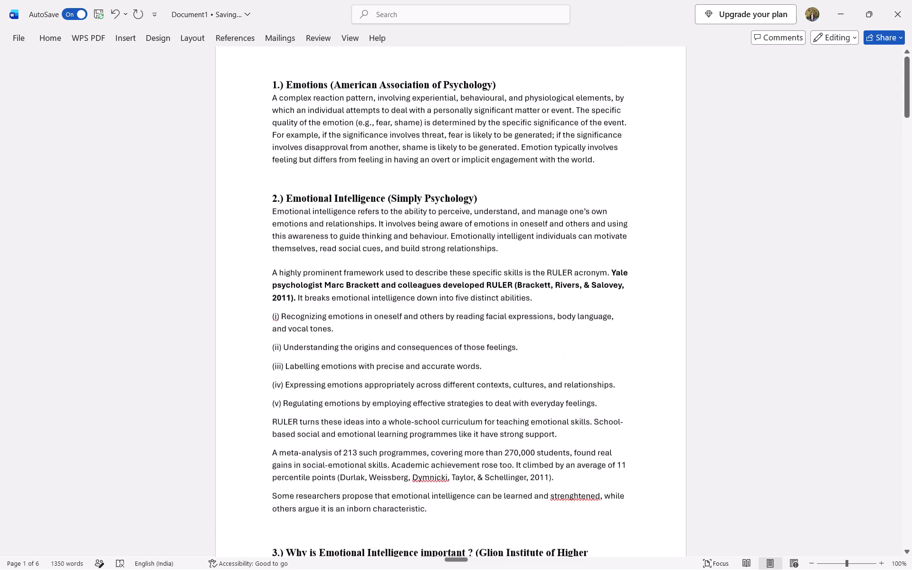
click(499, 114)
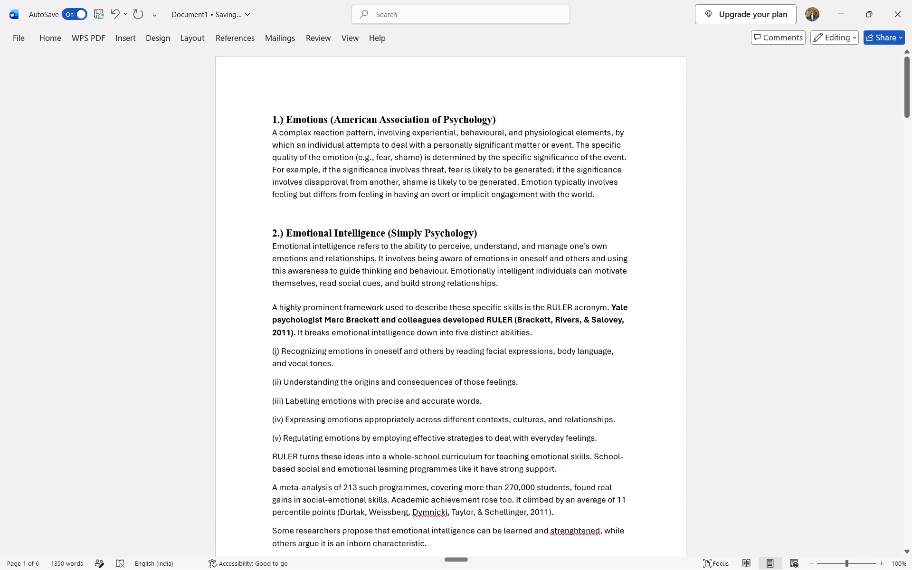
key(shift+colon)
click(482, 231)
key(shift+colon)
scroll(482, 231, down, 2)
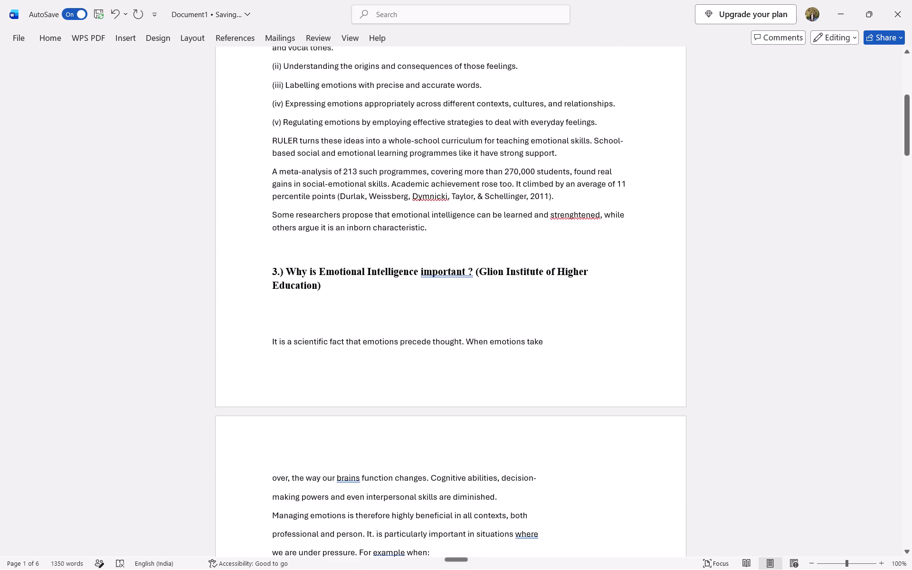
click(326, 281)
key(shift+colon)
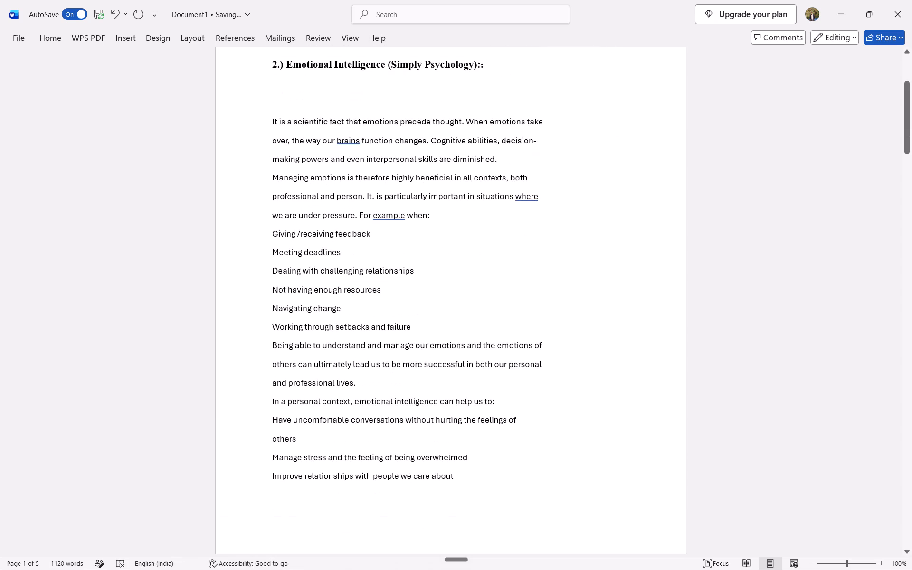
key(ctrl+z)
click(342, 422)
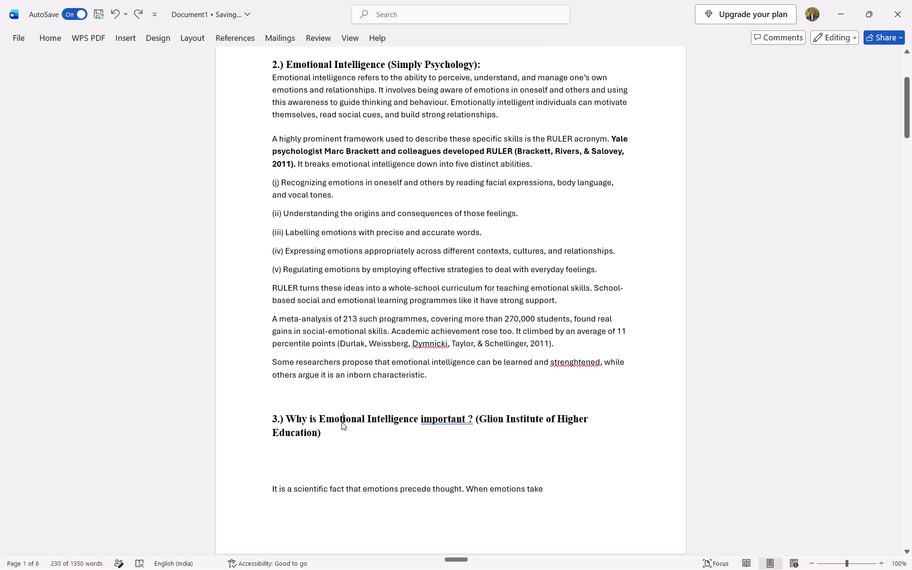
click(324, 438)
key(shift+colon)
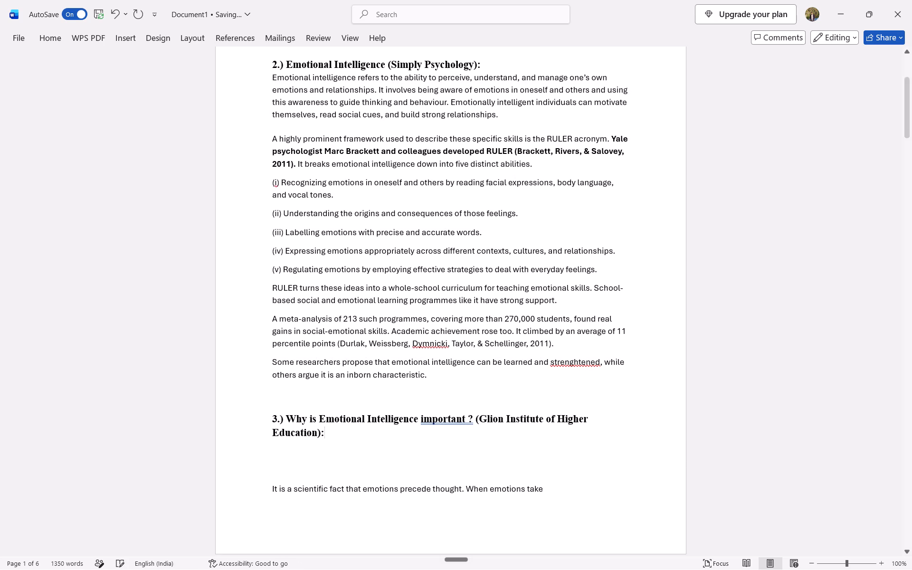
Remove the blank lines between heading 3 and the paragraph starting "It is a scientific fact".
click(272, 484)
key(BackSpace)
key(BackSpace)
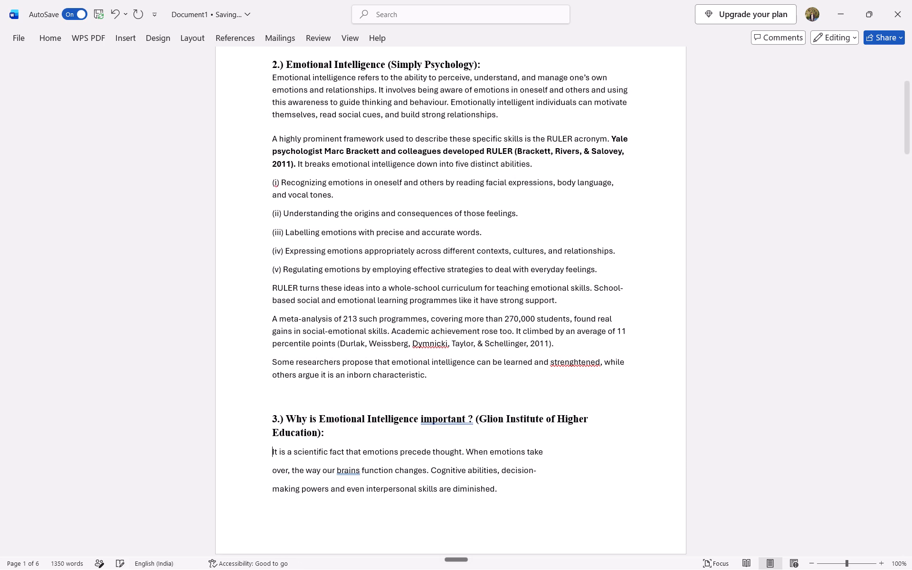
Delete the space before the question mark in heading 3 so it reads "important?".
scroll(272, 484, down, 4)
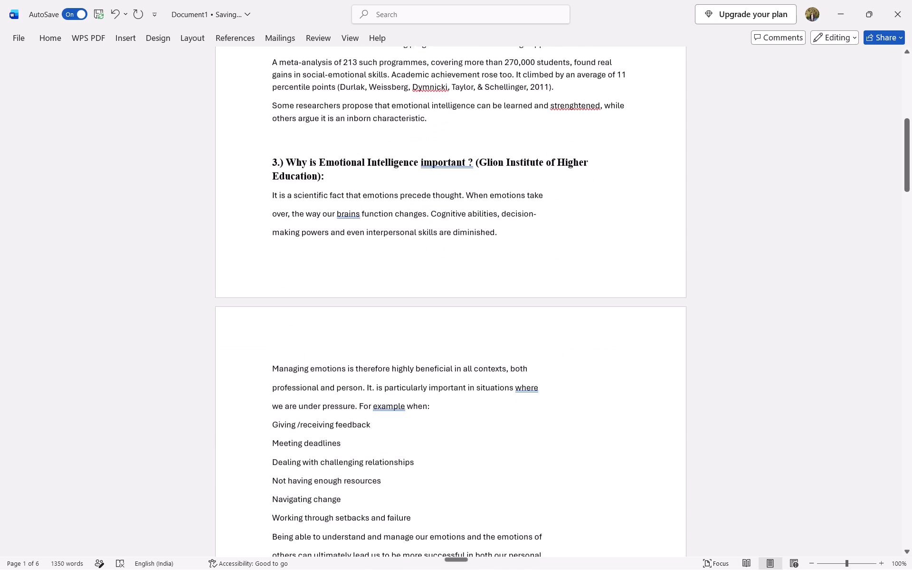
click(446, 155)
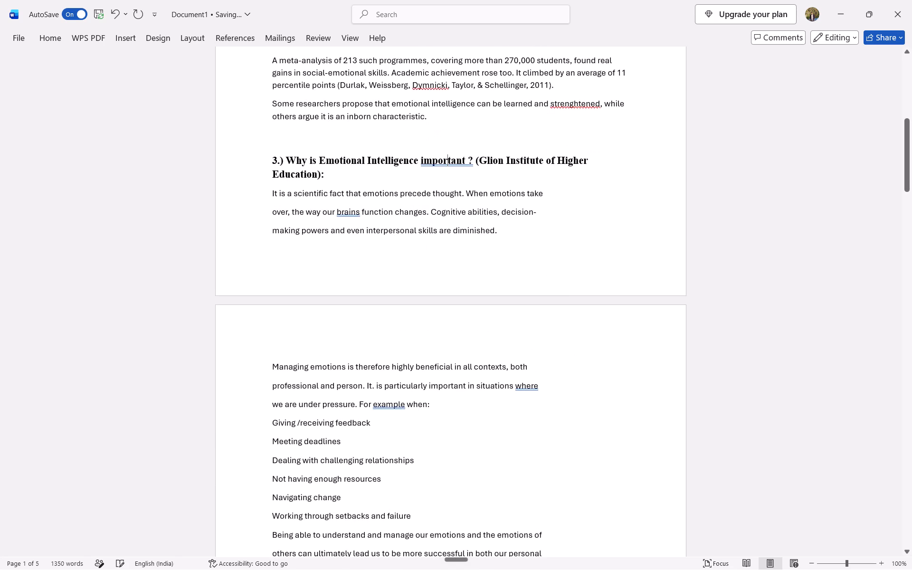
click(471, 157)
click(471, 157)
key(Left)
key(BackSpace)
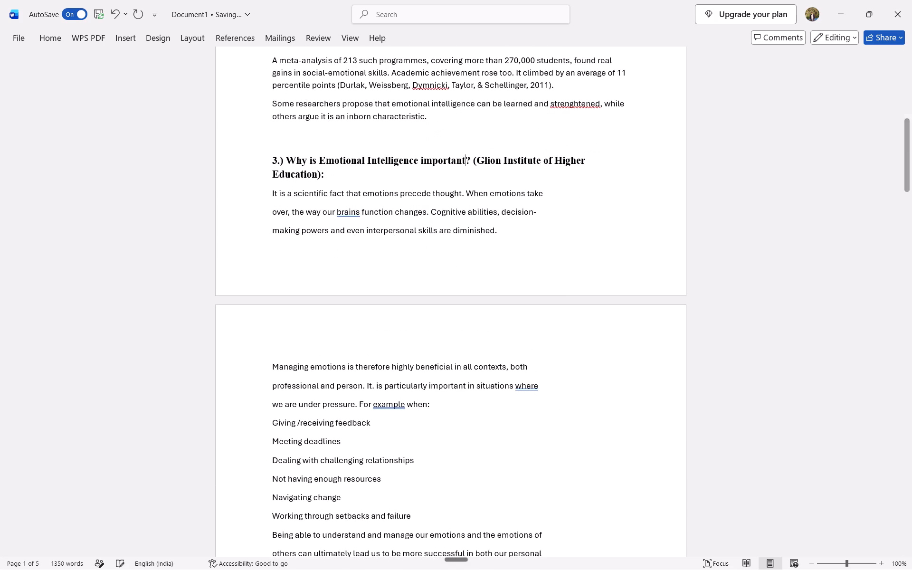
Change "brains" to "brain" in the first paragraph under heading 3.
click(360, 211)
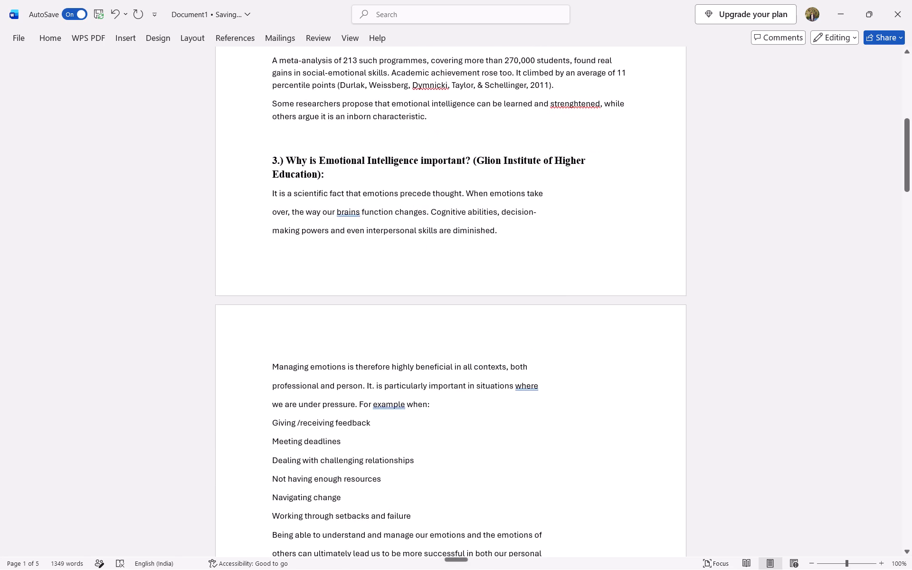
key(BackSpace)
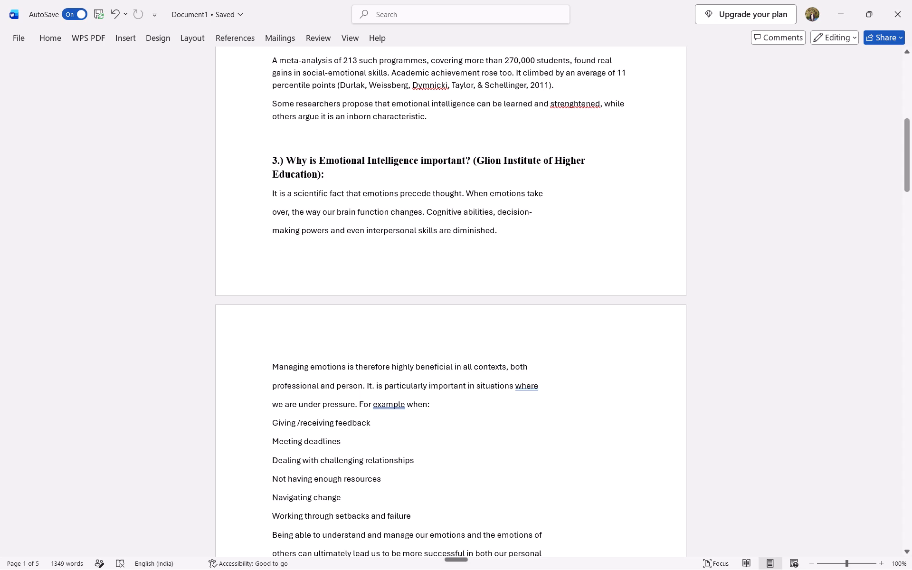
Join the broken lines starting "over, the way our" and "making powers" onto the "It is a scientific fact" paragraph, separated by spaces.
click(273, 214)
key(BackSpace)
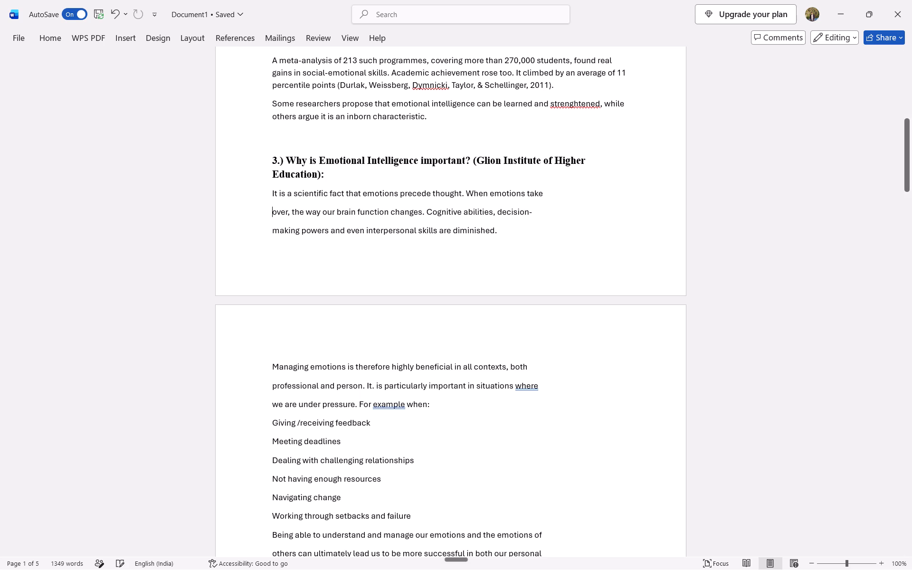
key(space)
key(space)
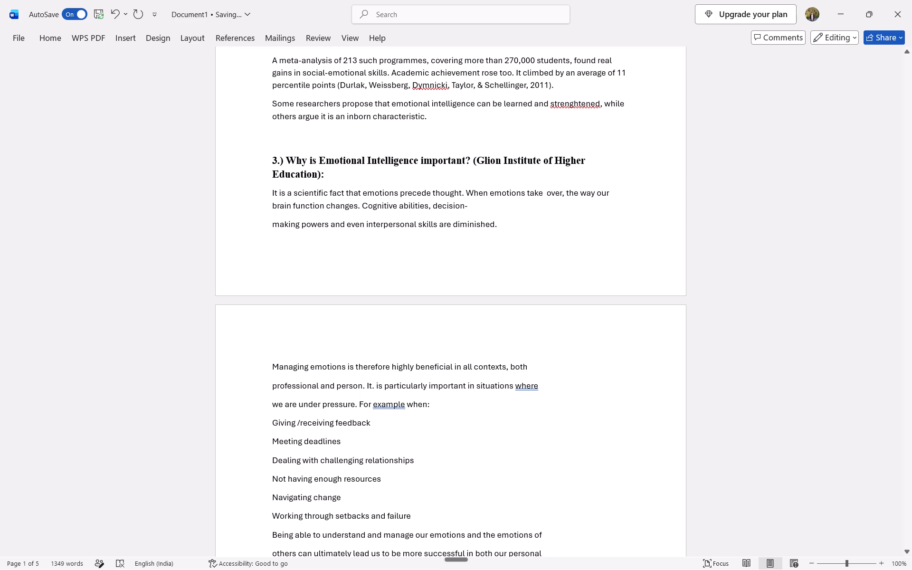
click(271, 224)
key(BackSpace)
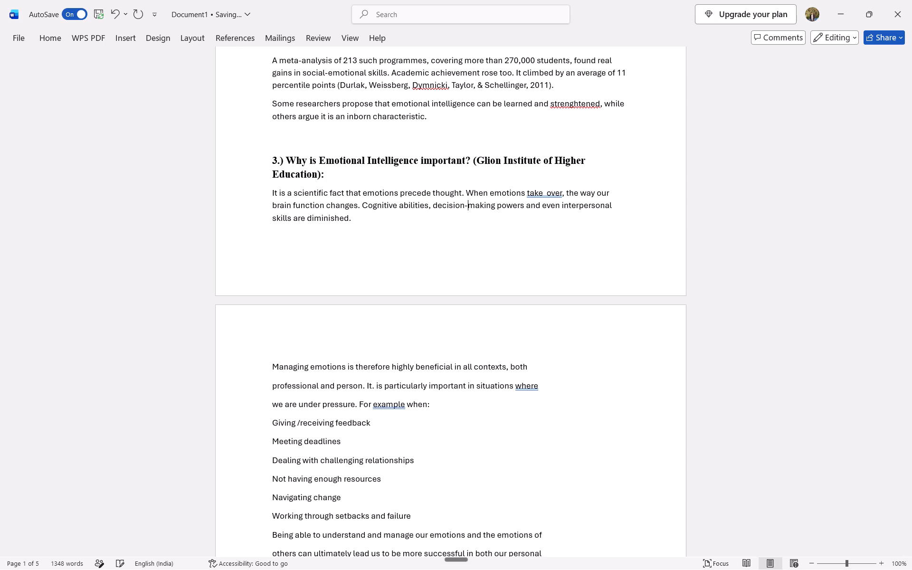
key(space)
Join the lines starting "Managing emotions", "professional and person" and "we are under pressure" onto the same paragraph, separated by single spaces.
click(272, 366)
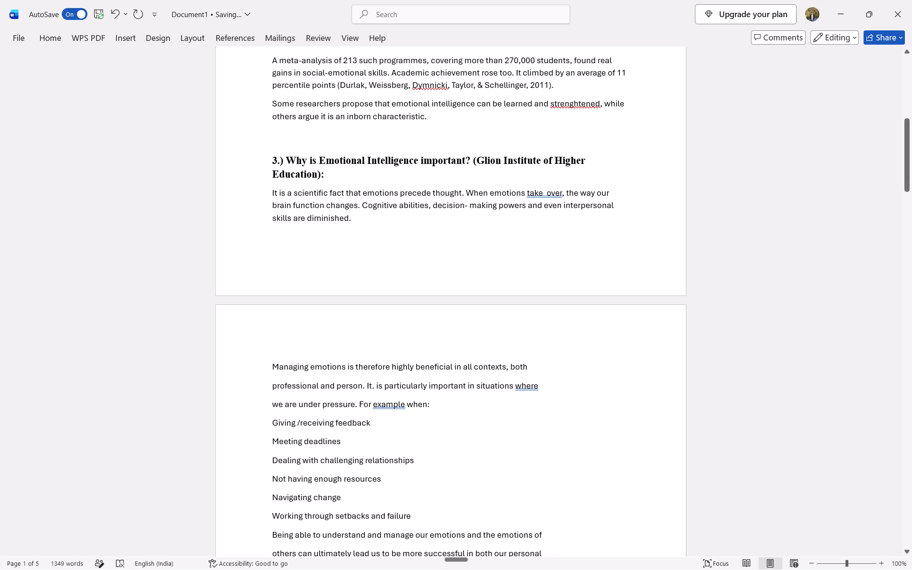
key(BackSpace)
key(space)
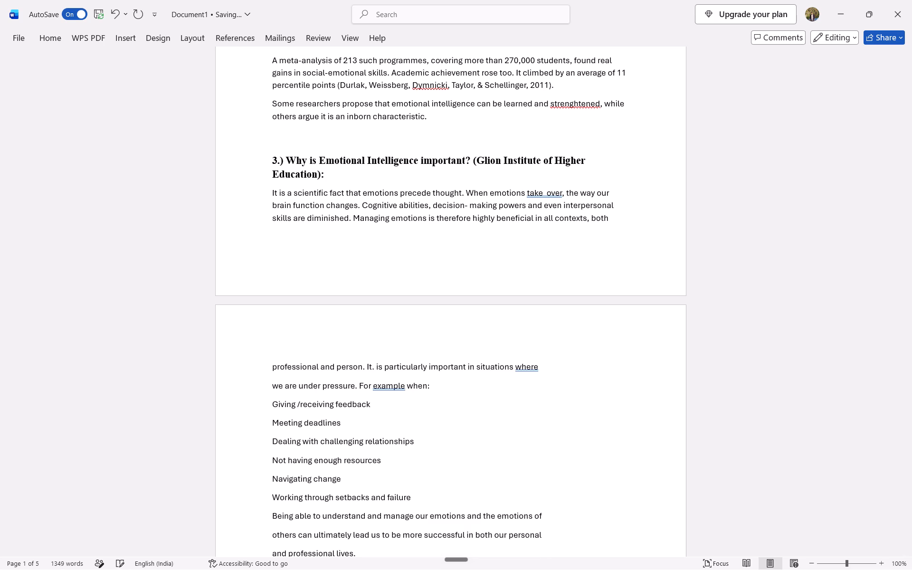
click(273, 369)
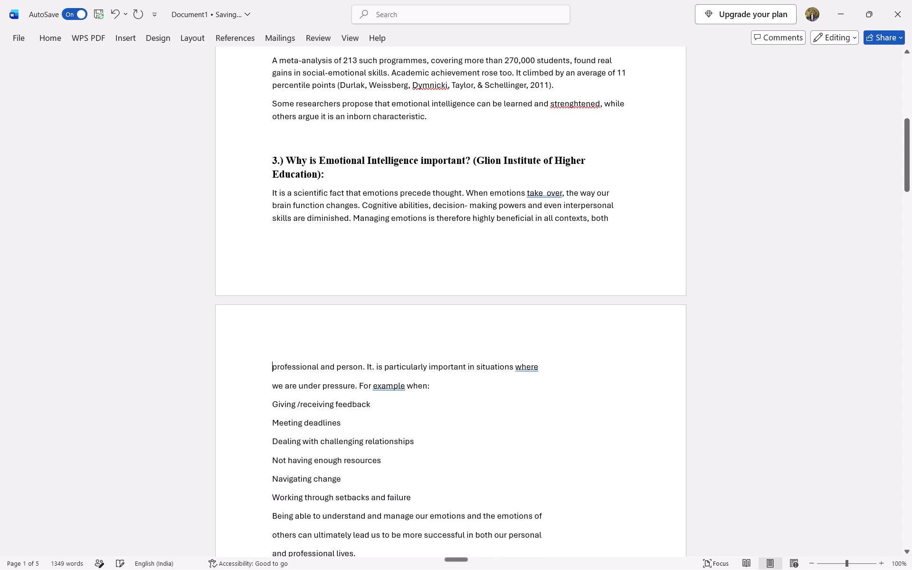
key(BackSpace)
key(space)
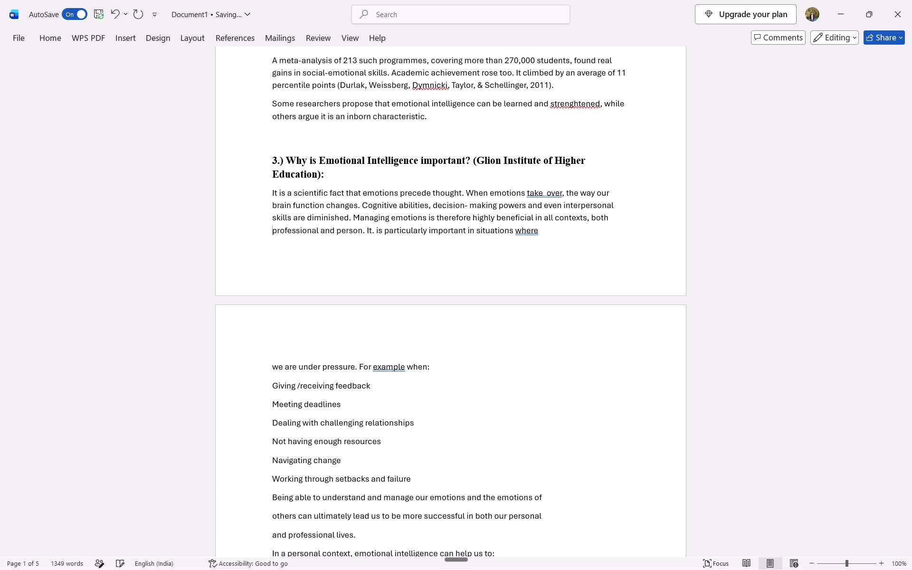
click(271, 367)
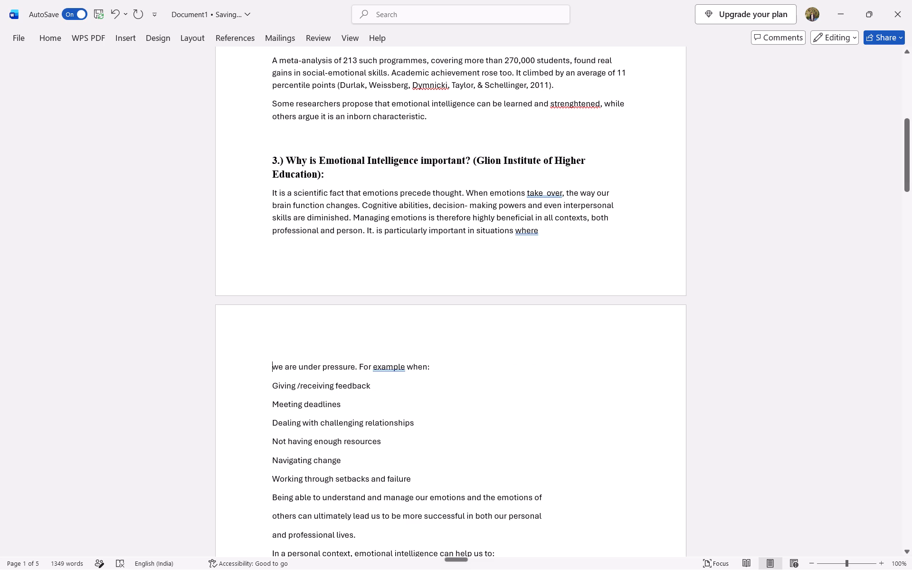
key(BackSpace)
key(space)
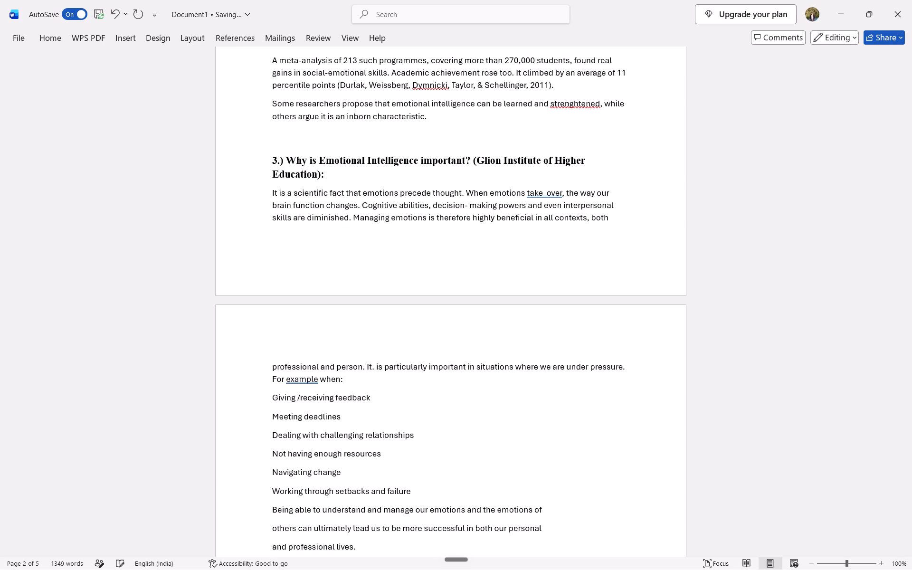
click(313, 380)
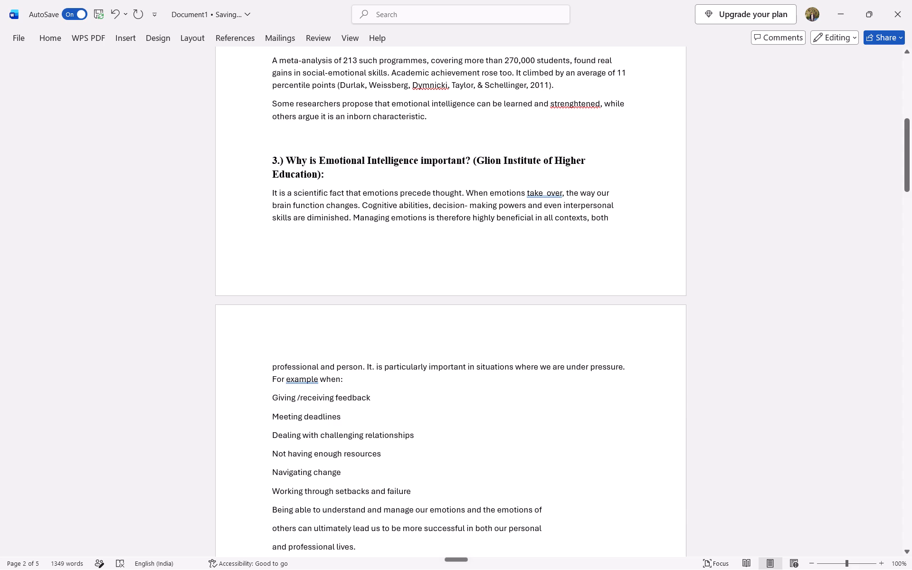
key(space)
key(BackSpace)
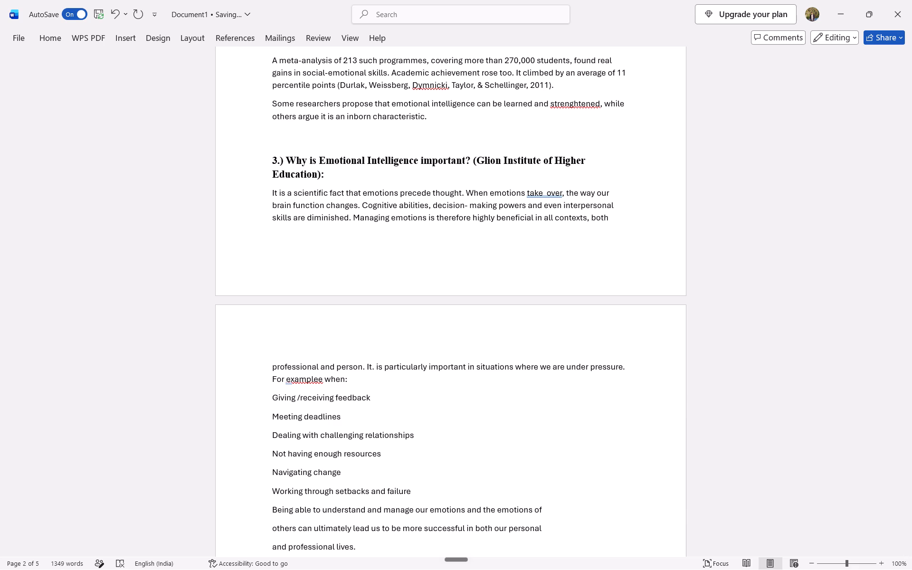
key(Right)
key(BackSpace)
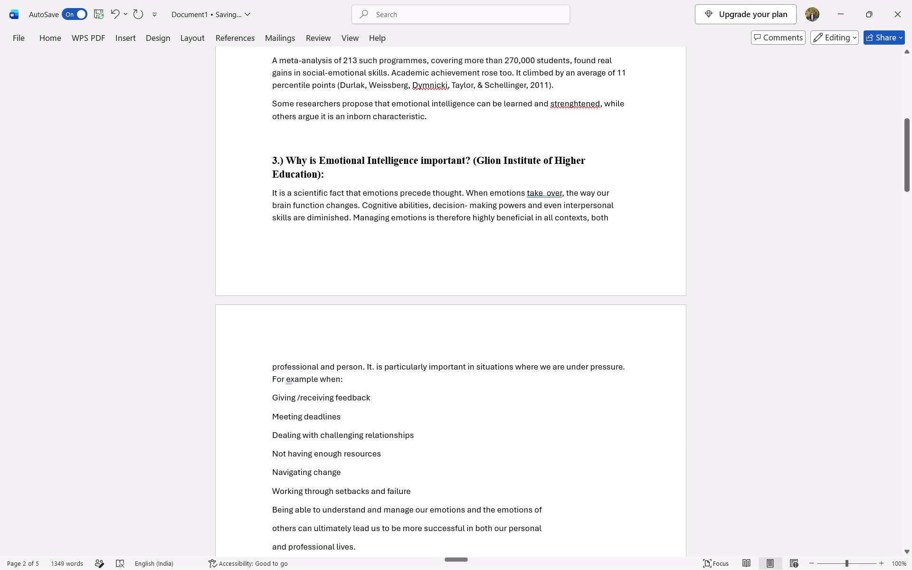
Delete the extra space between "take" and "over" in the first paragraph under heading 3.
click(549, 195)
key(Left)
key(BackSpace)
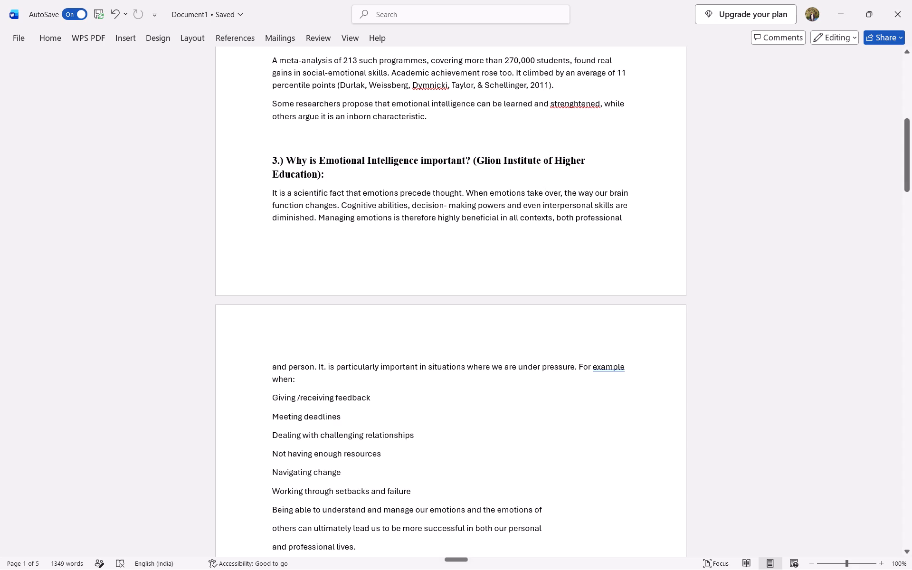
Turn the six lines from "Giving /receiving feedback" to "Working through setbacks and failure" into a bulleted list.
scroll(269, 400, down, 1)
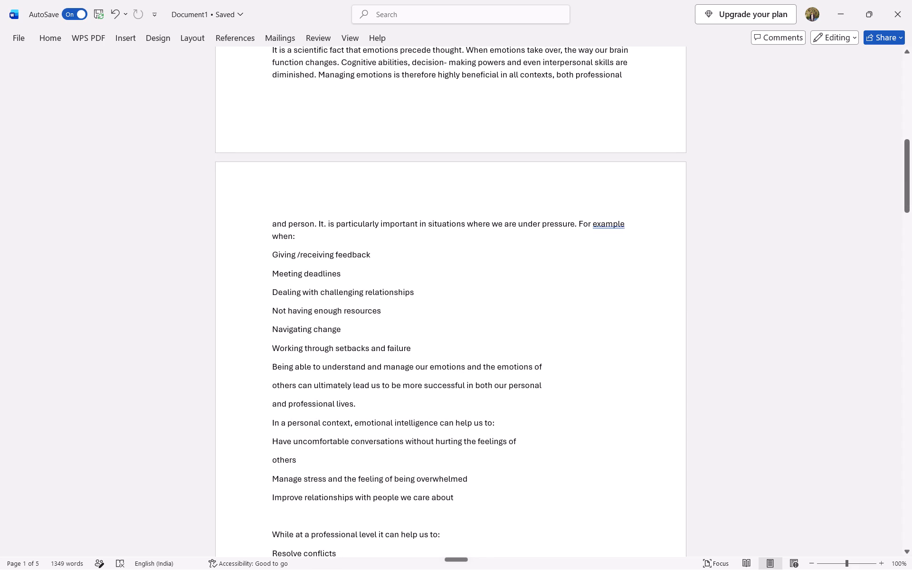
drag(272, 251, 363, 335)
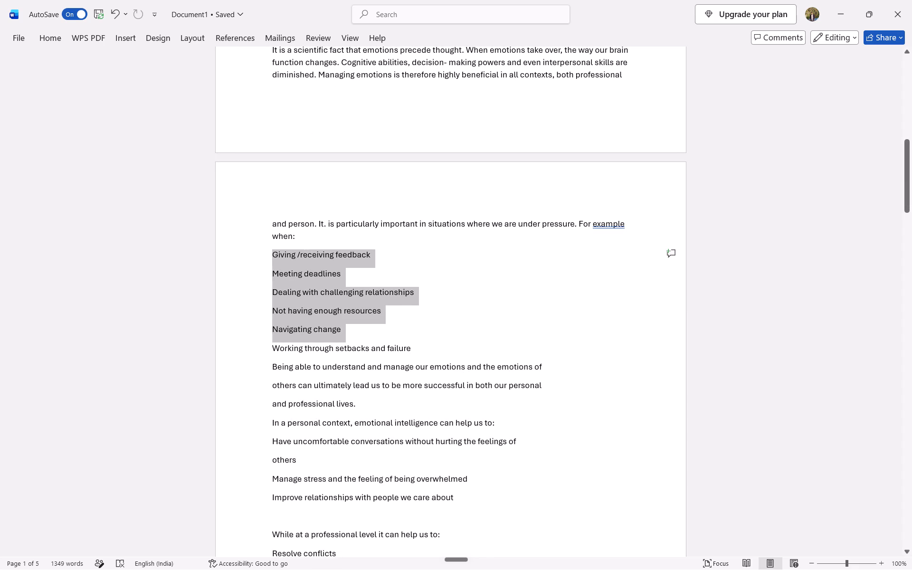
drag(363, 335, 418, 343)
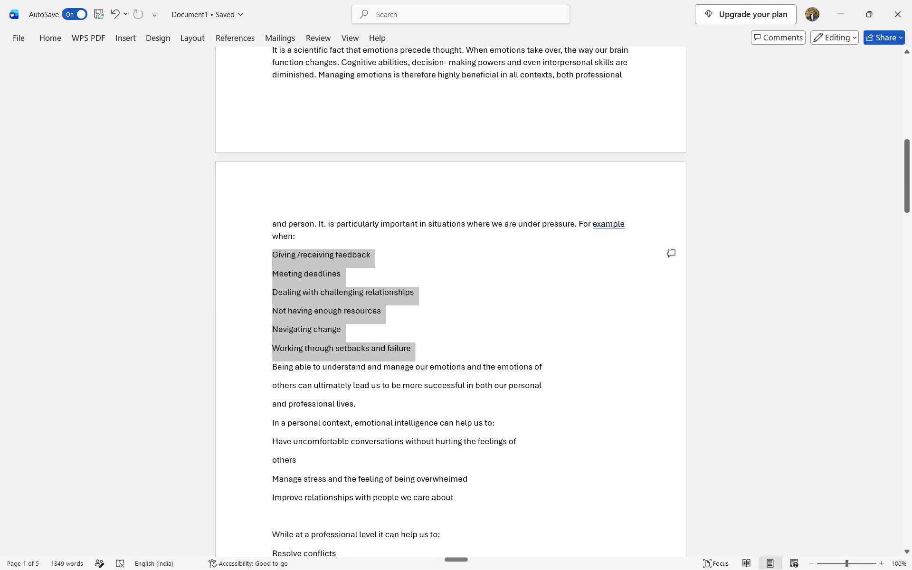
drag(418, 343, 427, 345)
click(523, 320)
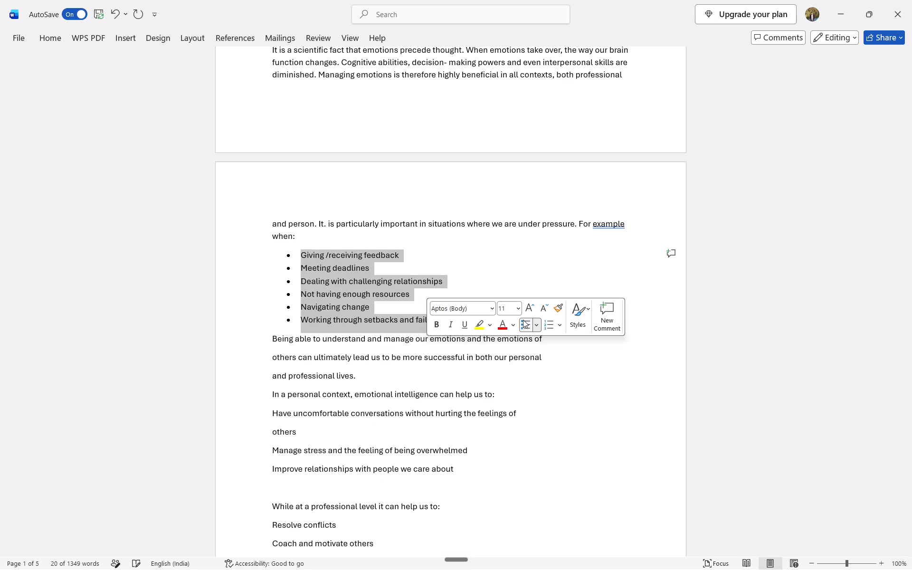
click(395, 275)
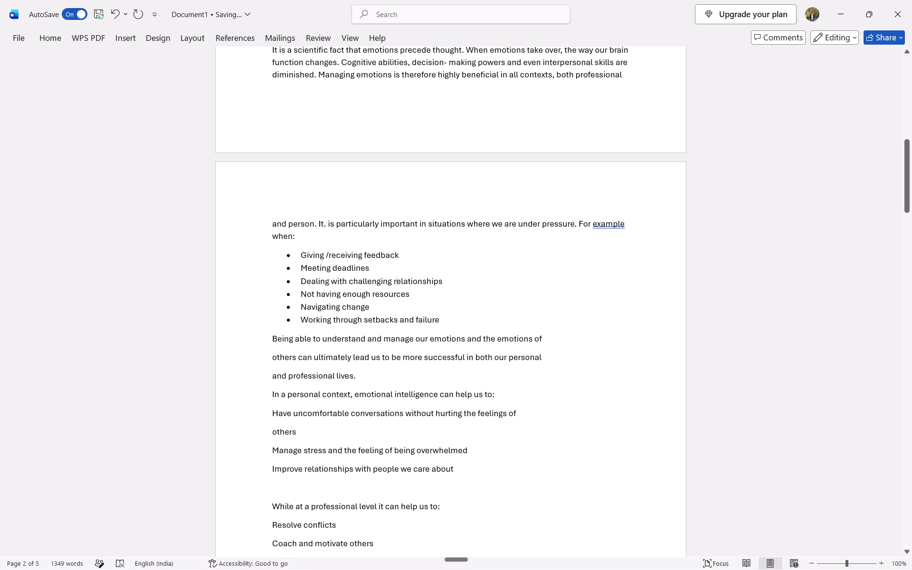
Join the lines starting "others can ultimately" and "and professional lives" onto the "Being able to understand" paragraph, separated by single spaces.
click(272, 357)
key(BackSpace)
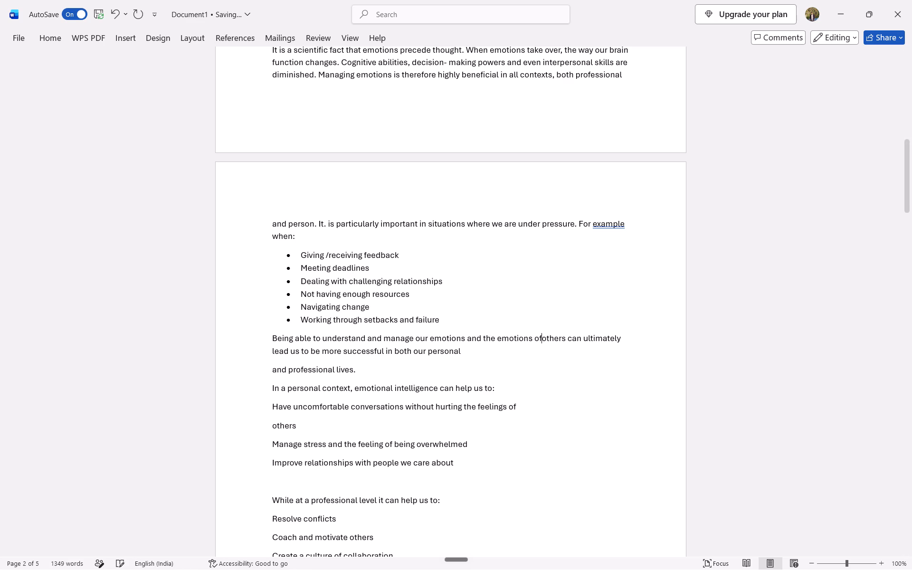
key(space)
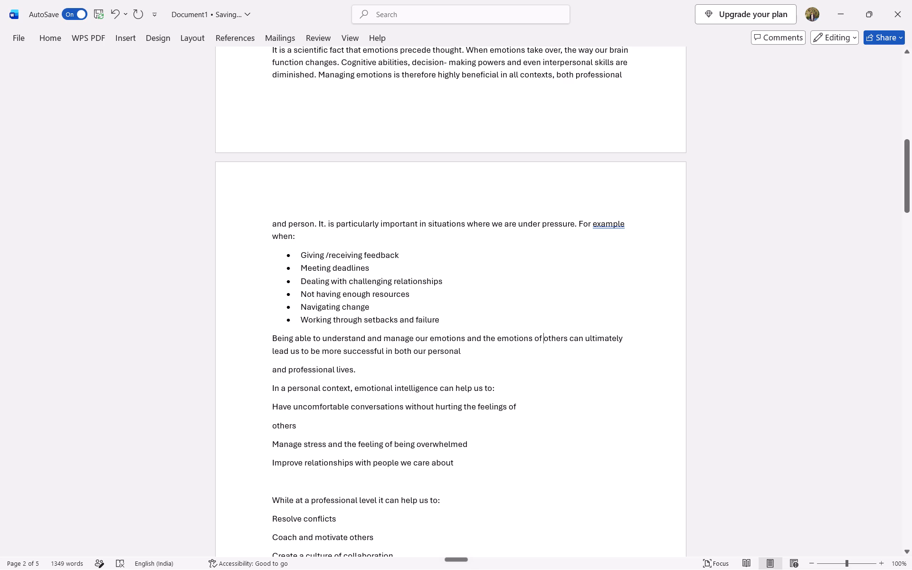
click(274, 370)
key(BackSpace)
key(space)
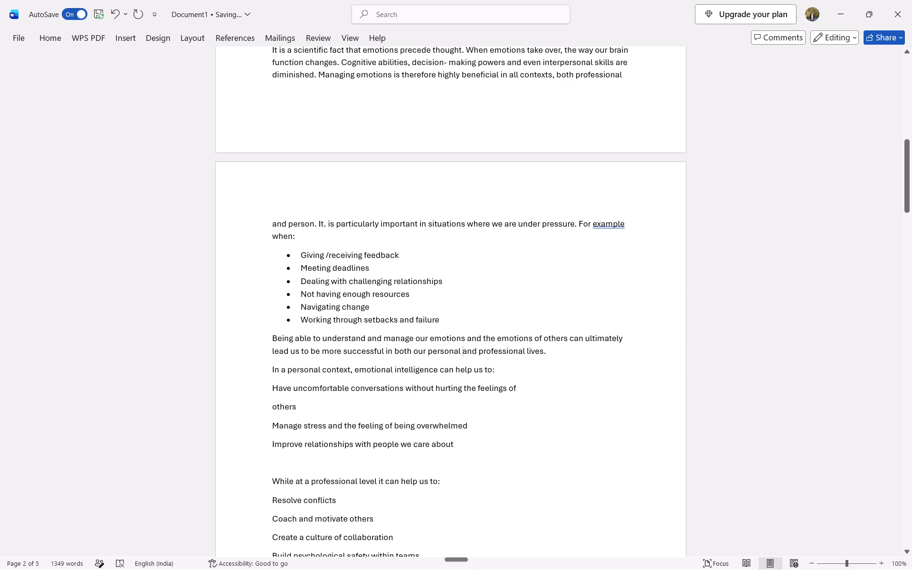
Make the words "In a personal context," bold.
click(271, 388)
drag(271, 365, 352, 370)
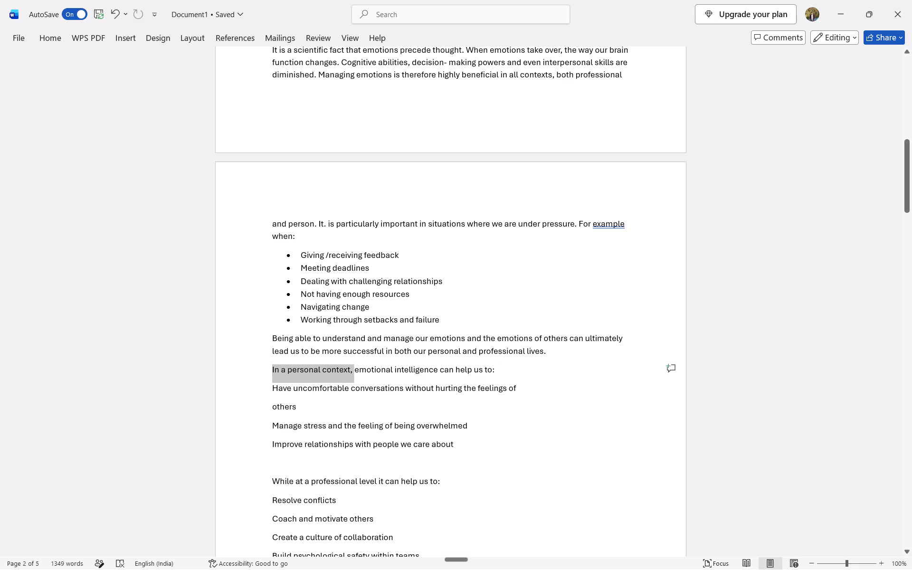
drag(352, 370, 353, 370)
key(ctrl+b)
click(246, 380)
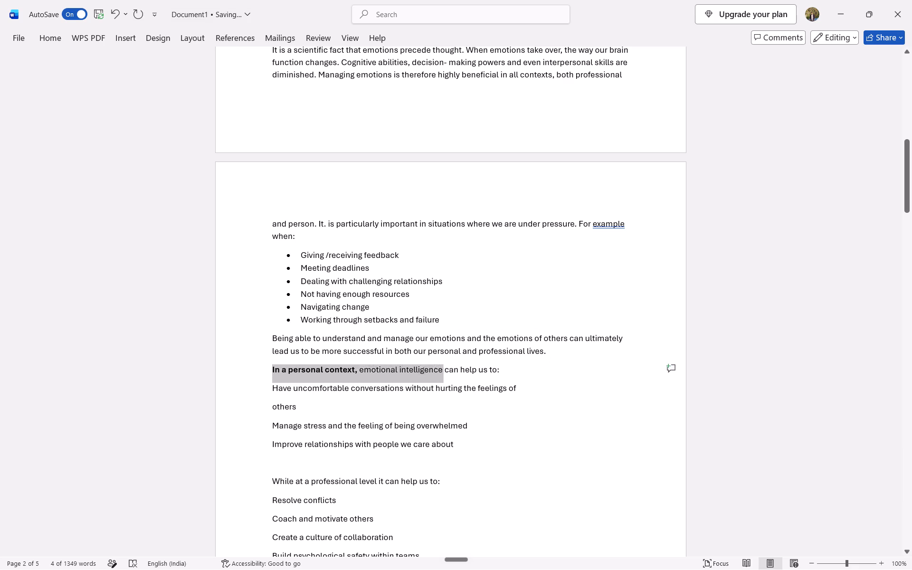
Join the stray line "others" onto the "Have uncomfortable conversations" line, separated by a space.
click(315, 403)
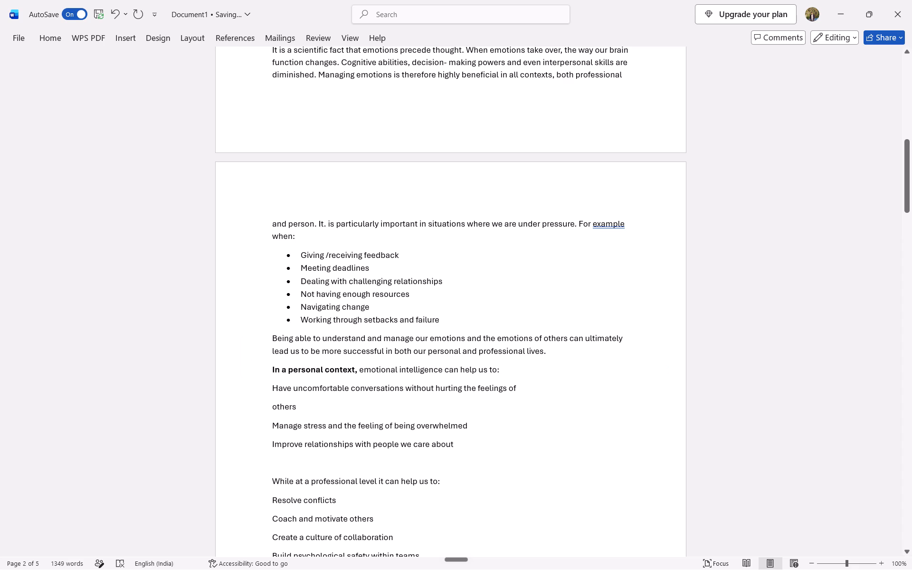
click(273, 405)
key(BackSpace)
key(space)
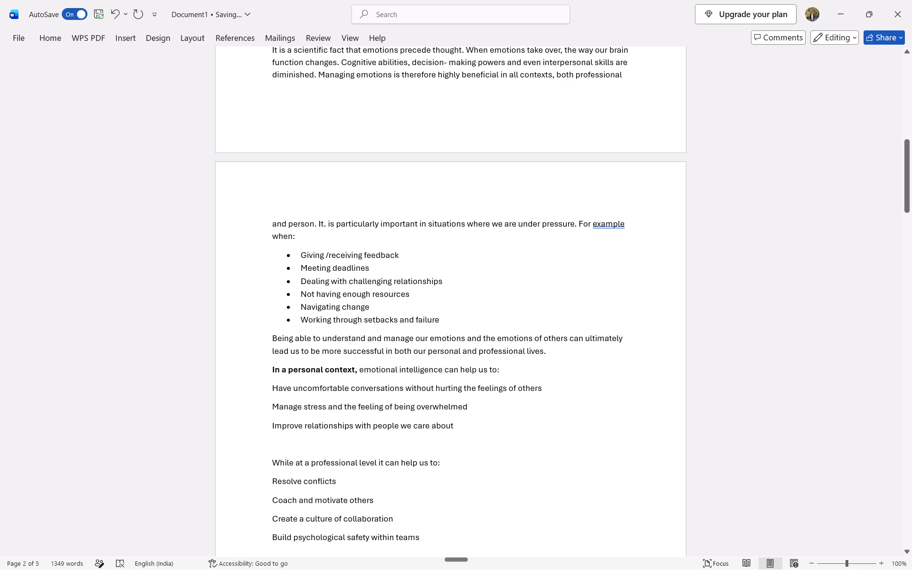
Turn the three lines from "Have uncomfortable conversations" to "Improve relationships with people we care about" into a bulleted list.
drag(273, 390, 465, 423)
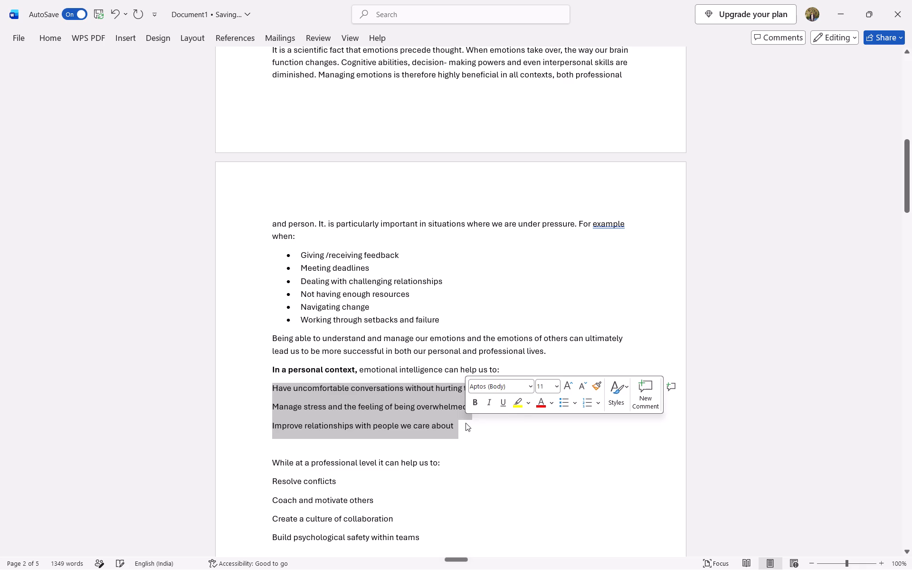
click(560, 401)
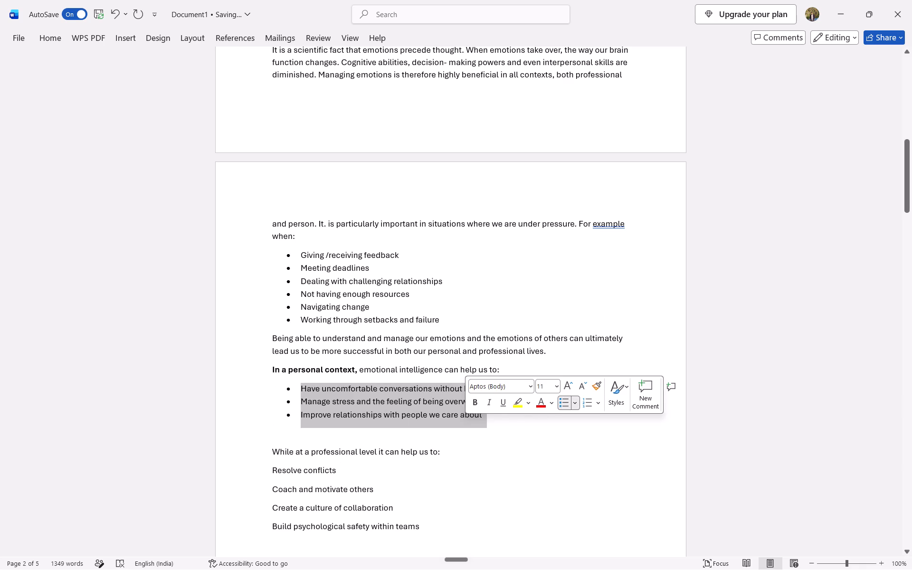
click(440, 454)
Make the words "While at a professional level" bold.
scroll(440, 454, up, 2)
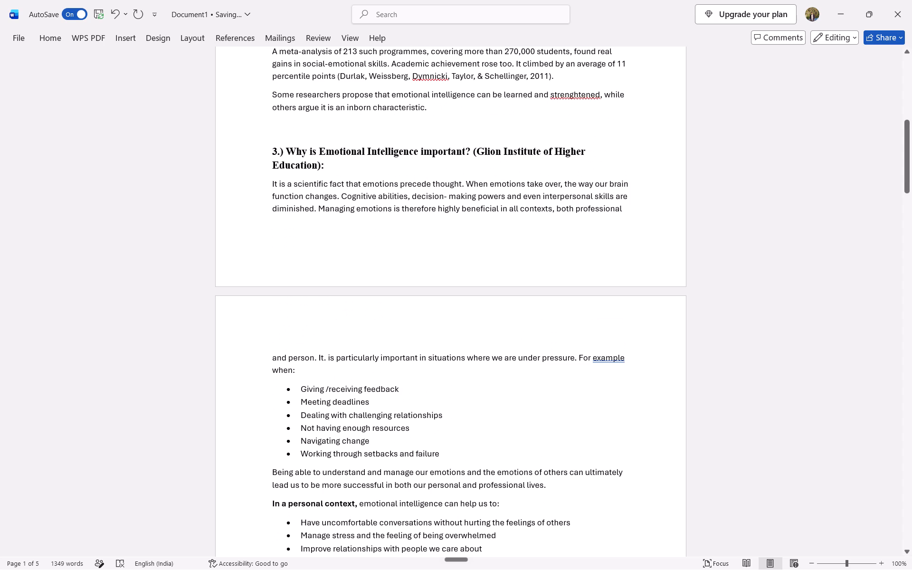
scroll(440, 454, down, 3)
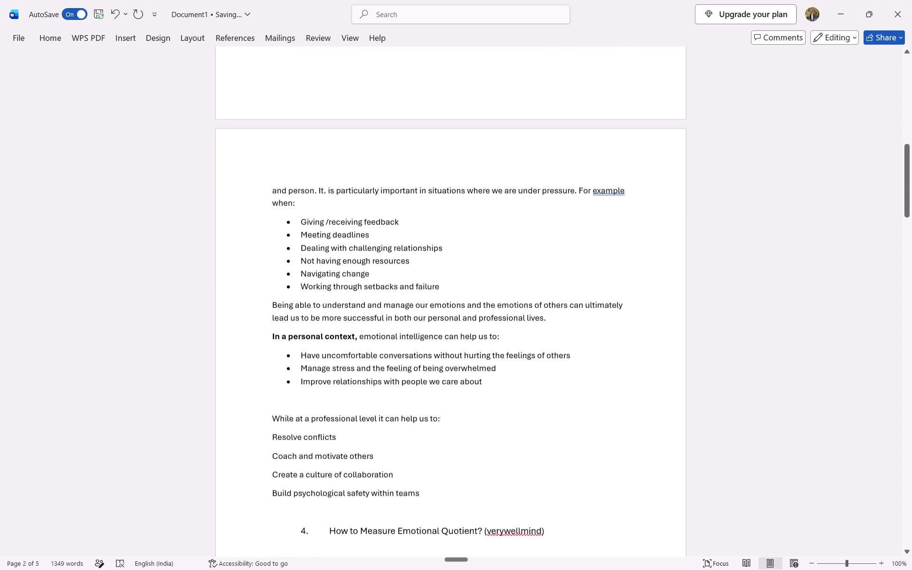
scroll(440, 454, down, 1)
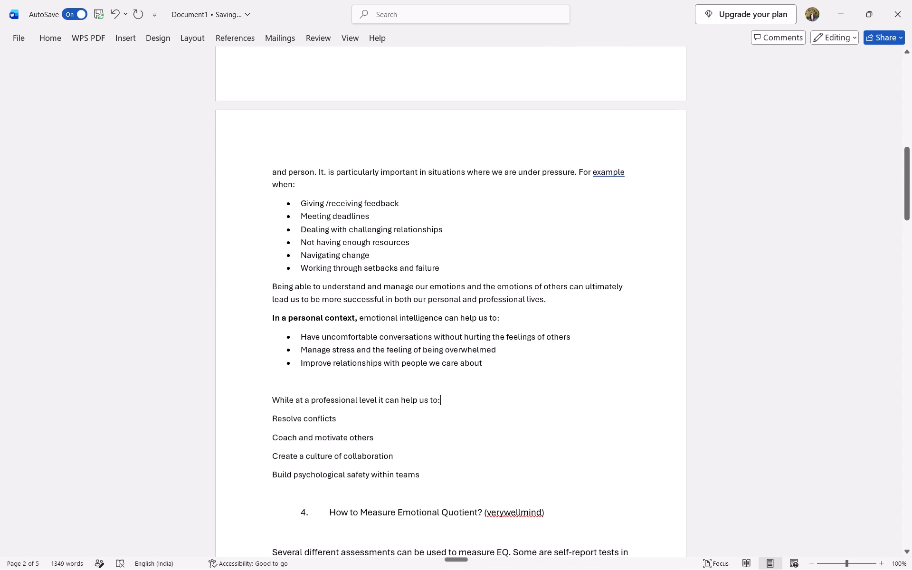
drag(271, 402, 275, 402)
drag(275, 402, 373, 397)
key(ctrl+b)
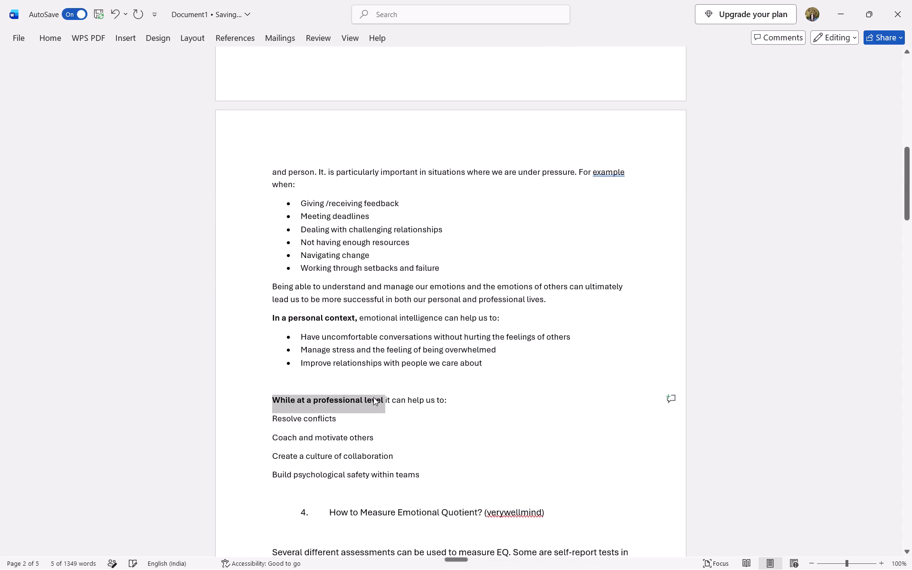
Delete the empty line above "While at a professional level it can help us to:".
click(256, 389)
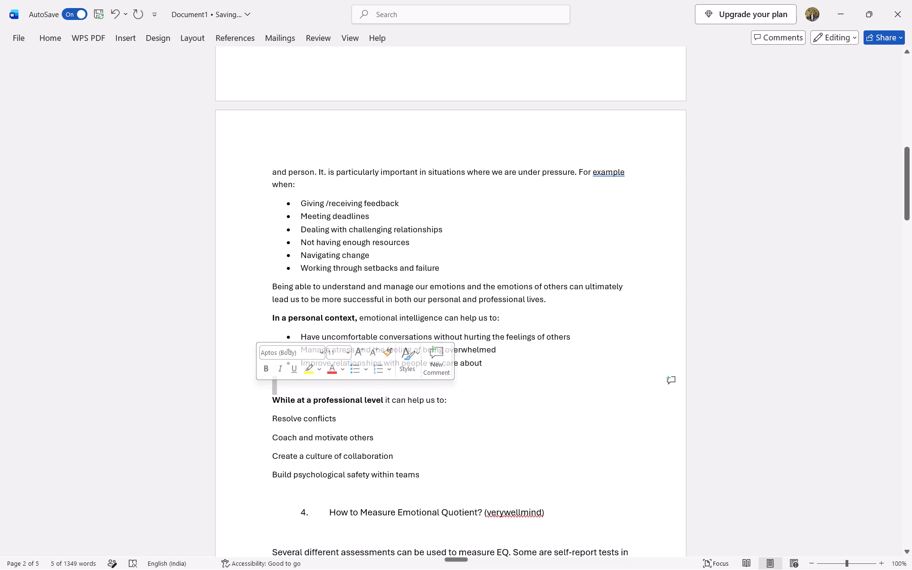
click(272, 400)
key(BackSpace)
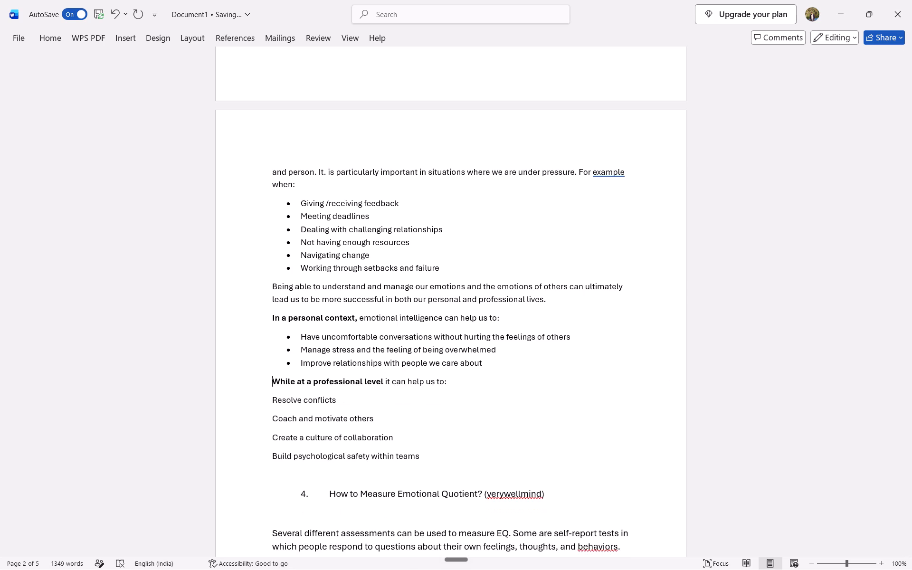
Turn the four lines from "Resolve conflicts" to "Build psychological safety within teams" into a bulleted list, keeping the text in regular weight.
drag(272, 402, 390, 441)
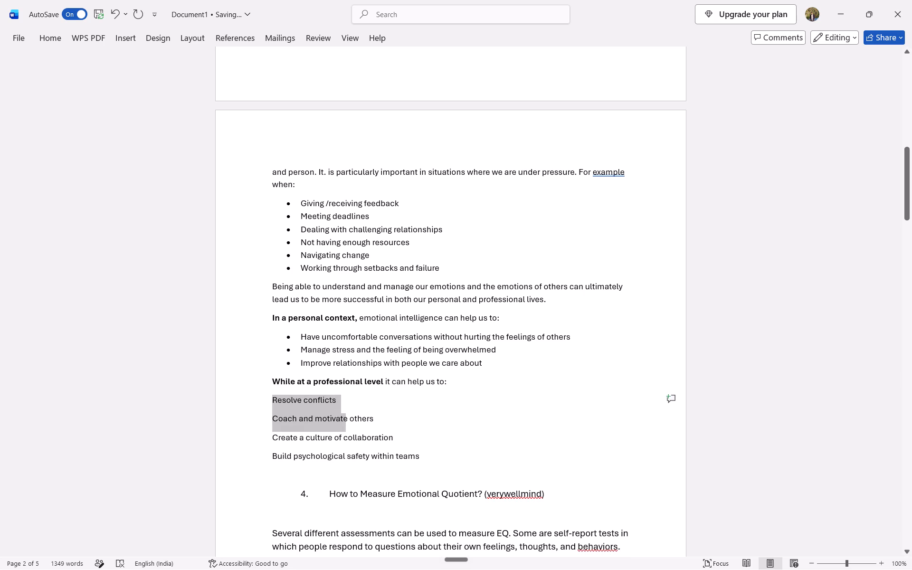
drag(390, 441, 430, 454)
key(ctrl+b)
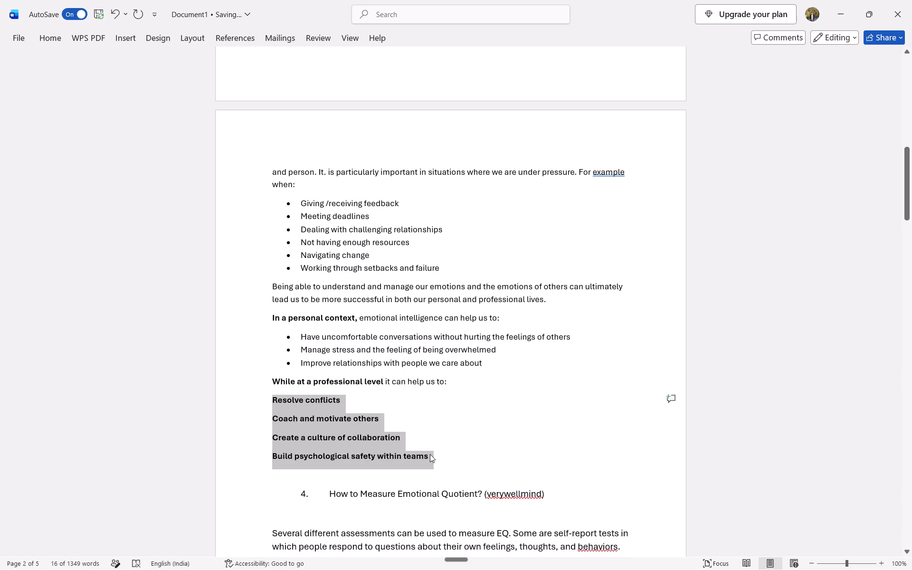
key(ctrl+z)
right_click(379, 447)
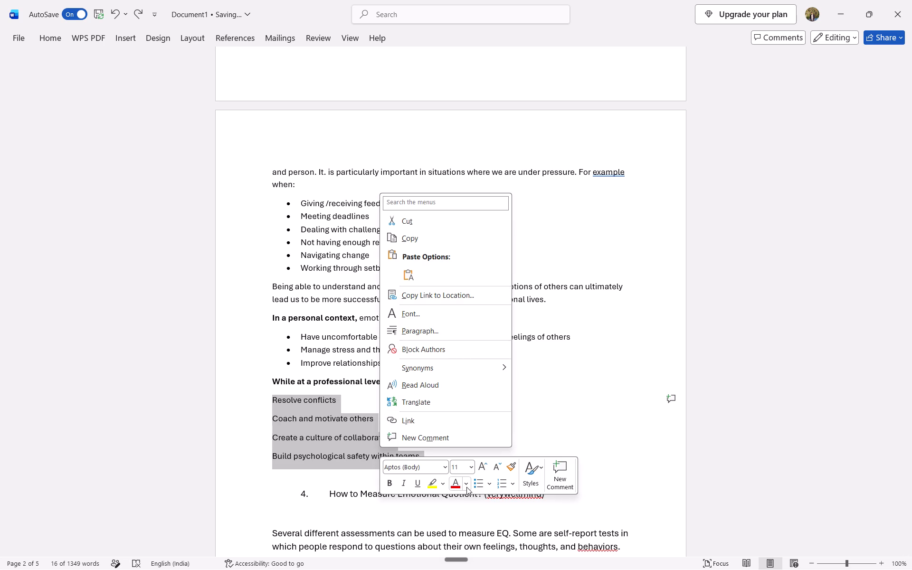
click(476, 483)
click(247, 441)
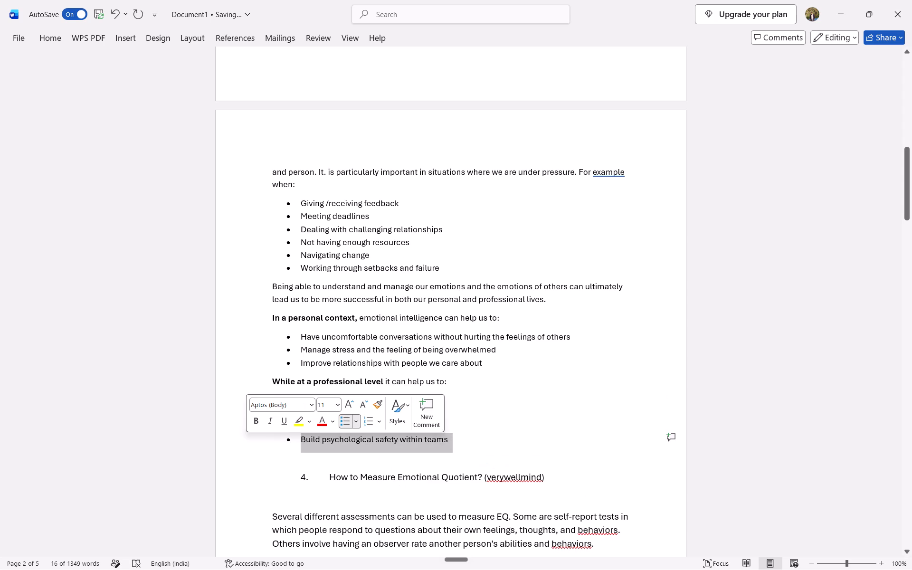
click(232, 361)
Renumber the "How to Measure Emotional Quotient?" heading as "4.)" without its indent, leaving one line break above it.
scroll(232, 361, down, 1)
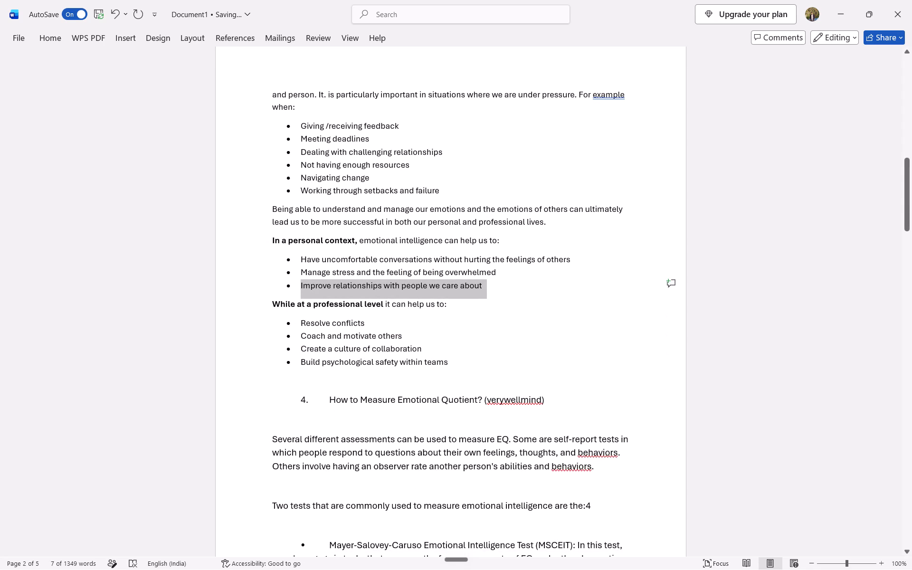
drag(328, 361, 359, 361)
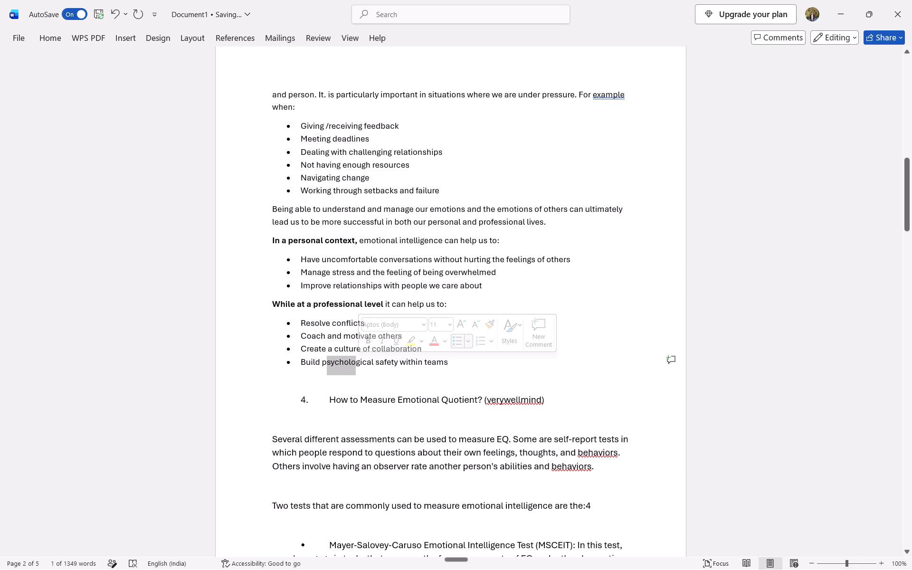
click(330, 396)
key(BackSpace)
key(BackSpace)
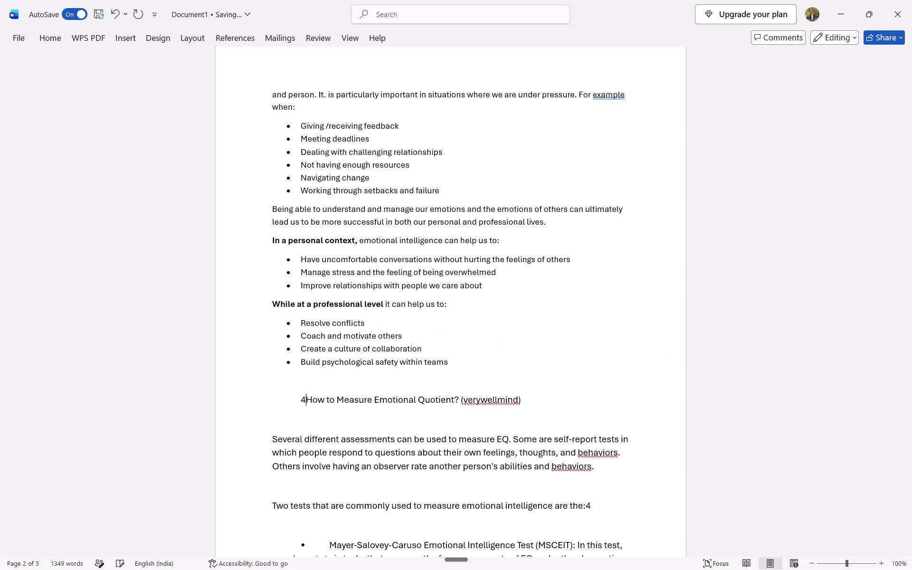
key(BackSpace)
key(BackSpace)
key(BackSpace)
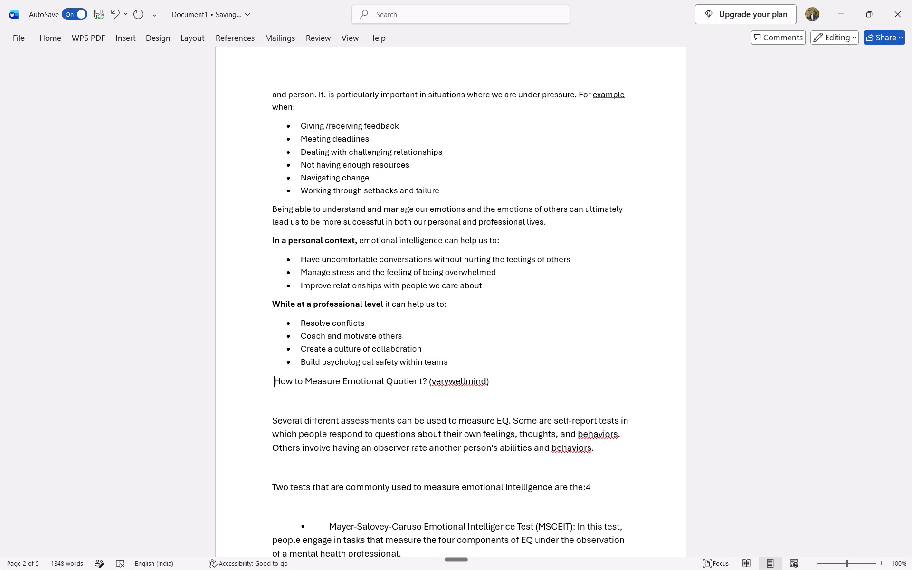
key(shift+Return)
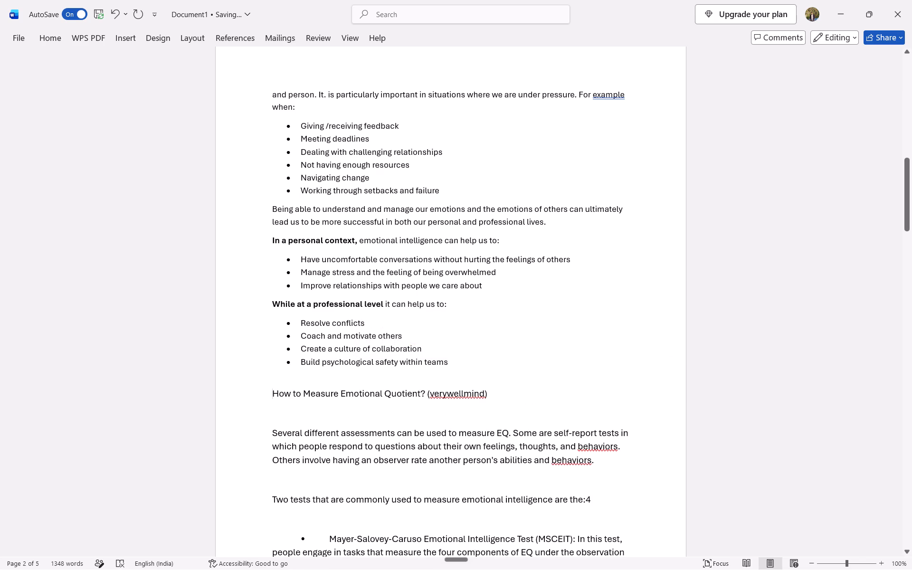
key(space)
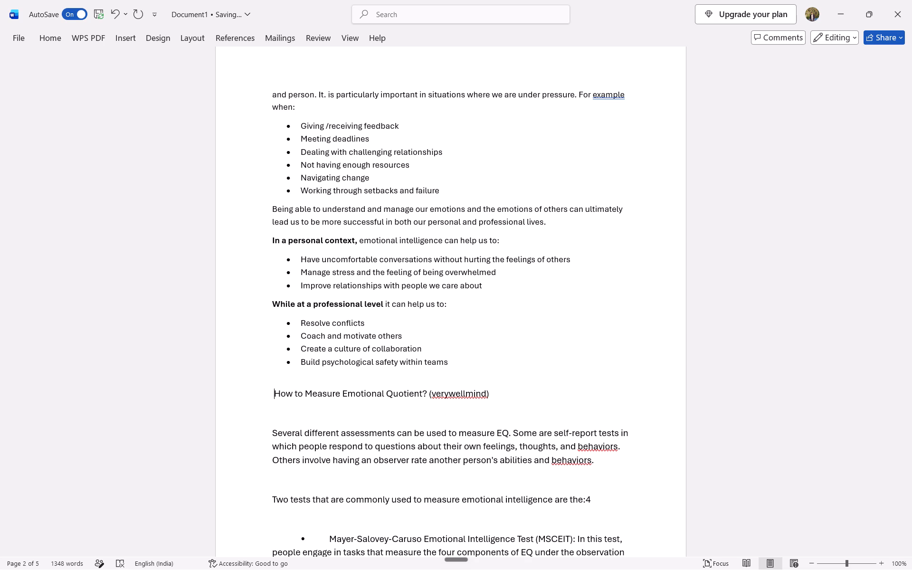
key(Left)
text(4.))
Format the whole "4.) How to Measure Emotional Quotient? (verywellmind)" heading in Times New Roman, size 13, bold.
key(Left)
key(Left)
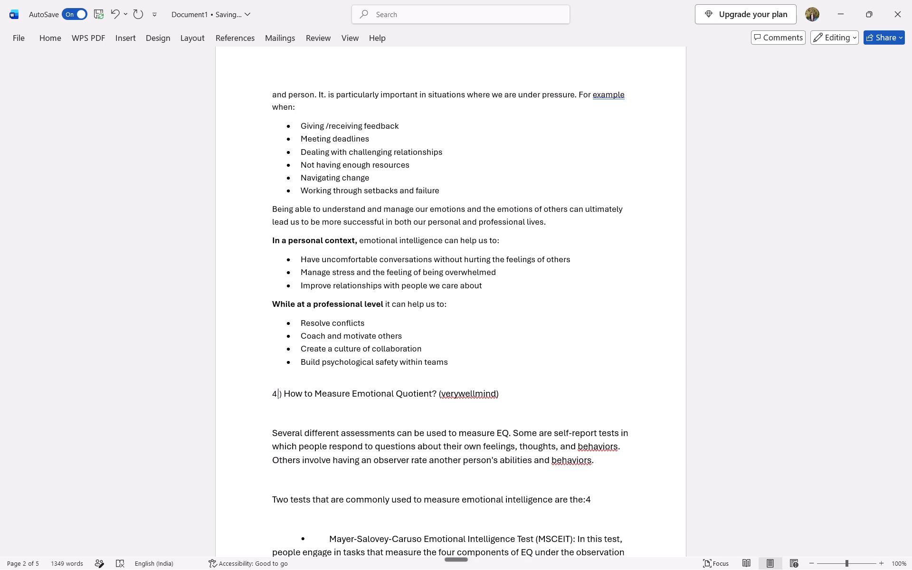
key(Left)
key(ctrl+shift+Right)
key(ctrl+shift+Right)
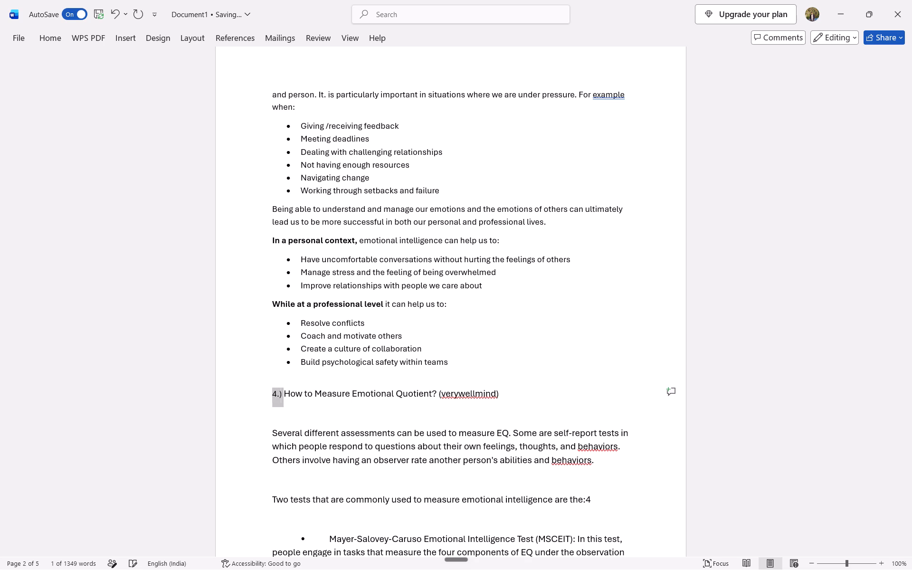
key(ctrl+shift+Right)
key(ctrl+shift+Right)
key(ctrl+Right)
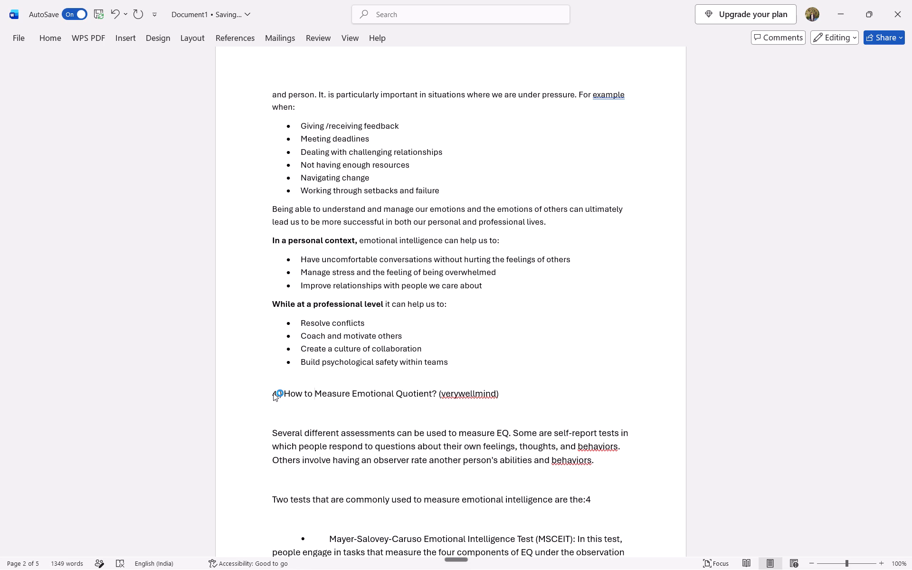
key(ctrl+Left)
key(ctrl+Left)
key(ctrl+Left)
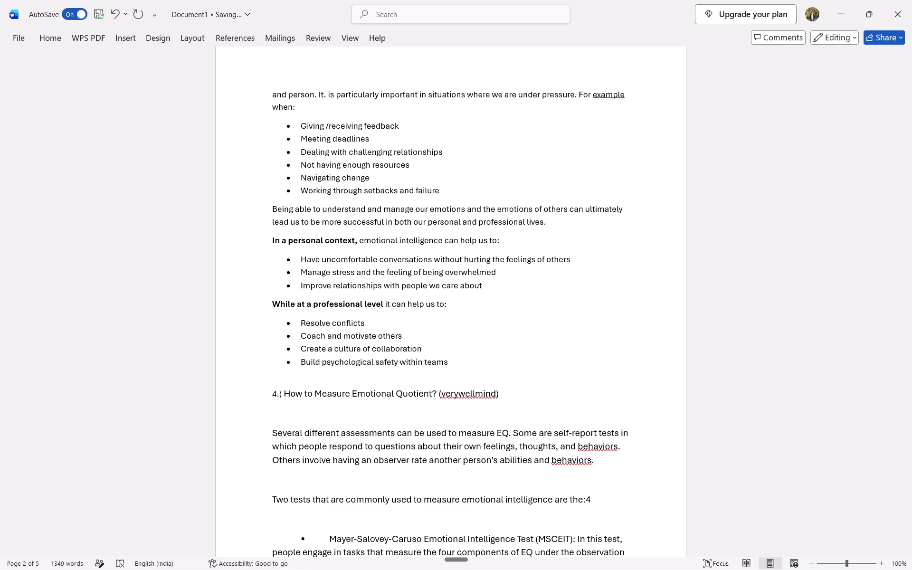
key(shift+Left)
key(shift+Right)
click(273, 393)
key(shift+Right)
key(shift+Right)
key(shift+Right)
key(shift+Right)
key(shift+Right)
key(shift+Right)
key(shift+Right)
key(shift+Right)
key(shift+Right)
key(shift+Right)
key(shift+Right)
key(shift+Right)
key(shift+Right)
key(shift+Right)
key(shift+Right)
key(shift+Right)
key(shift+Right)
key(shift+Right)
key(shift+Right)
key(shift+Right)
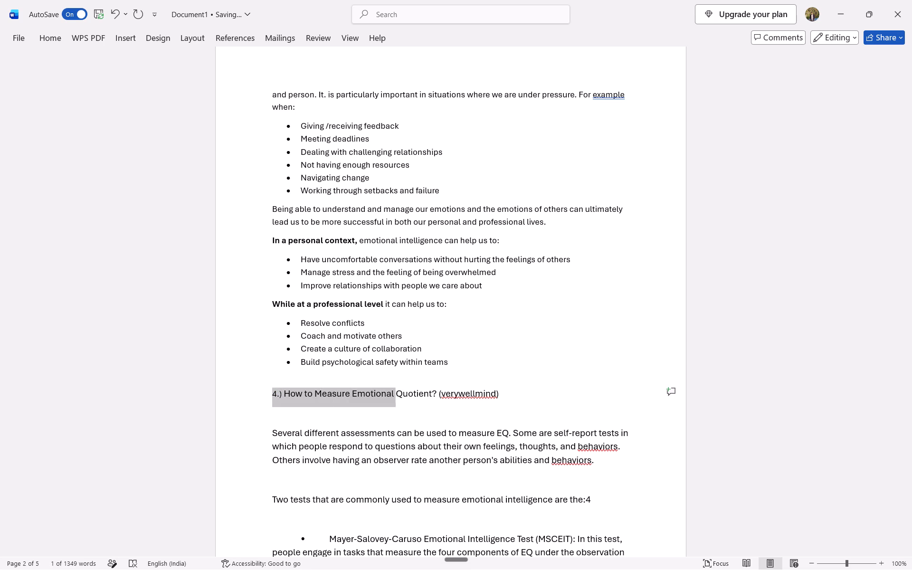
key(shift+Right)
key(shift+Right)
key(shift+Right)
key(shift+Right)
key(shift+Right)
key(shift+Right)
key(shift+Right)
key(shift+Right)
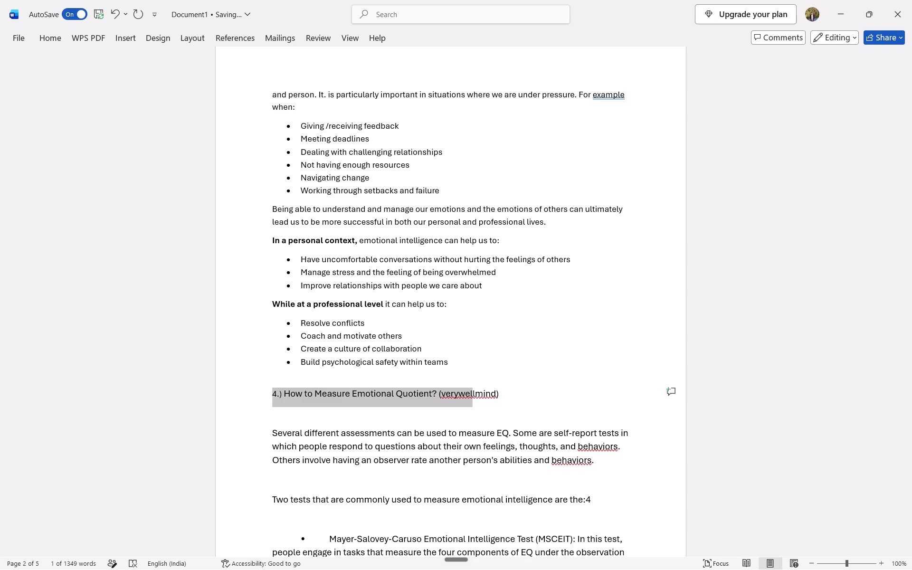
key(shift+Right)
key(shift+Right)
key(shift+Right)
key(shift+Right)
key(shift+Right)
key(shift+Right)
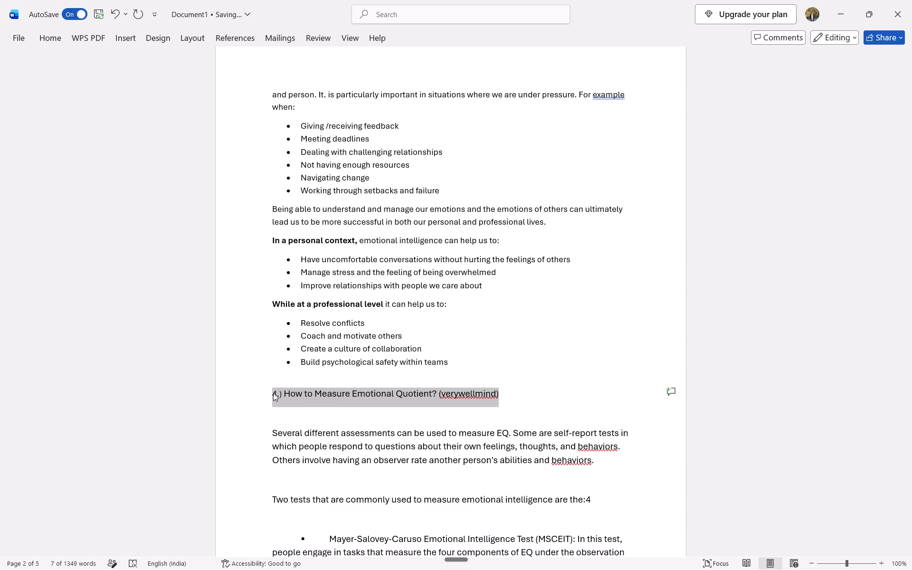
right_click(316, 390)
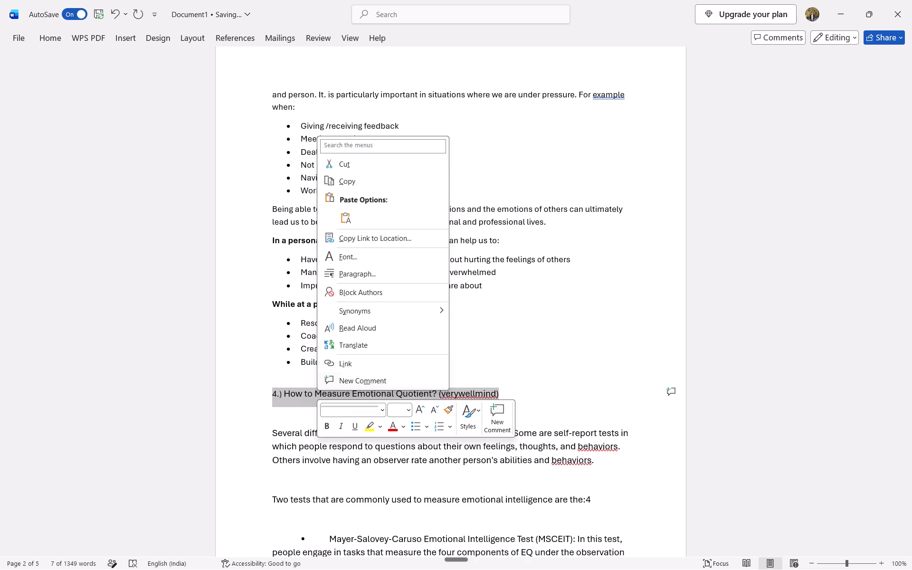
click(382, 411)
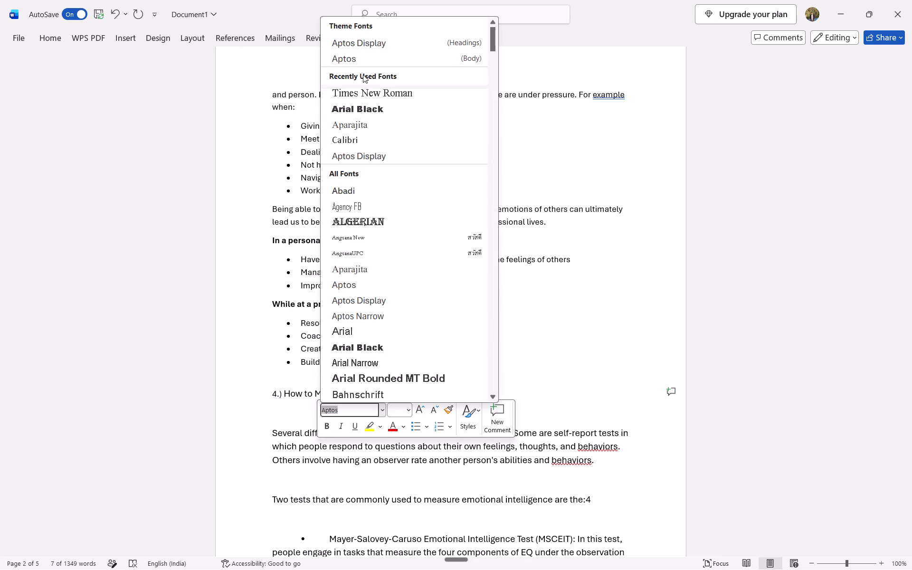
click(360, 88)
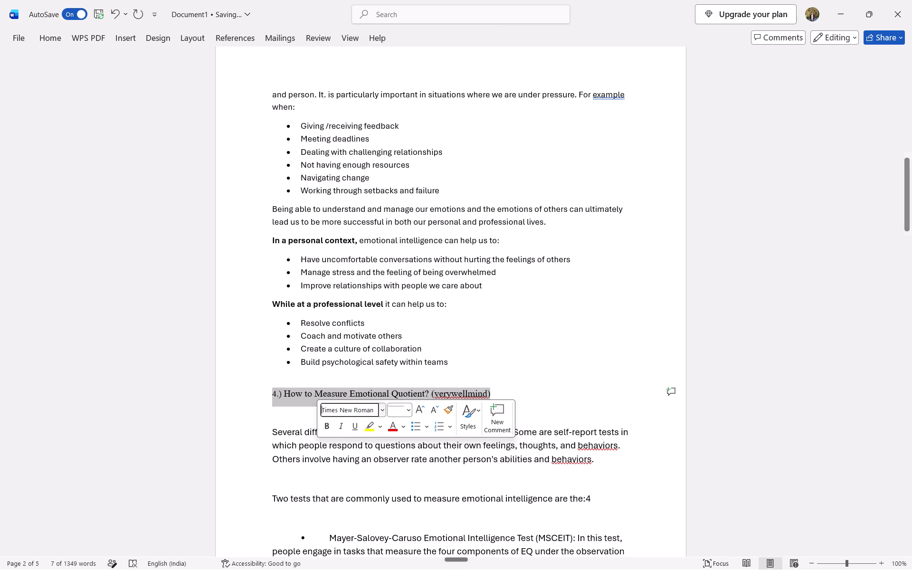
click(395, 413)
text(13)
key(Return)
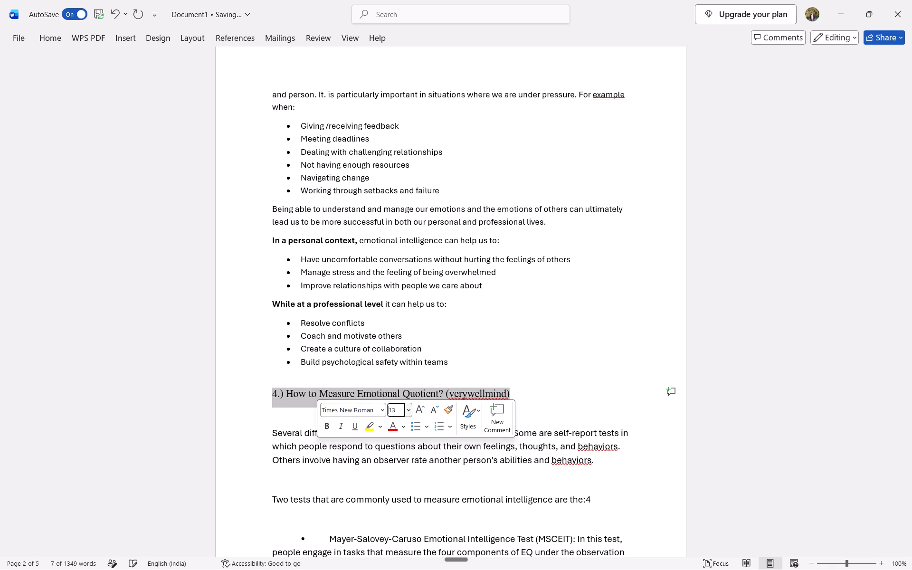
click(327, 426)
Split "verywellmind" into "very well mind" in the section 4 heading and end the heading with a colon.
click(551, 399)
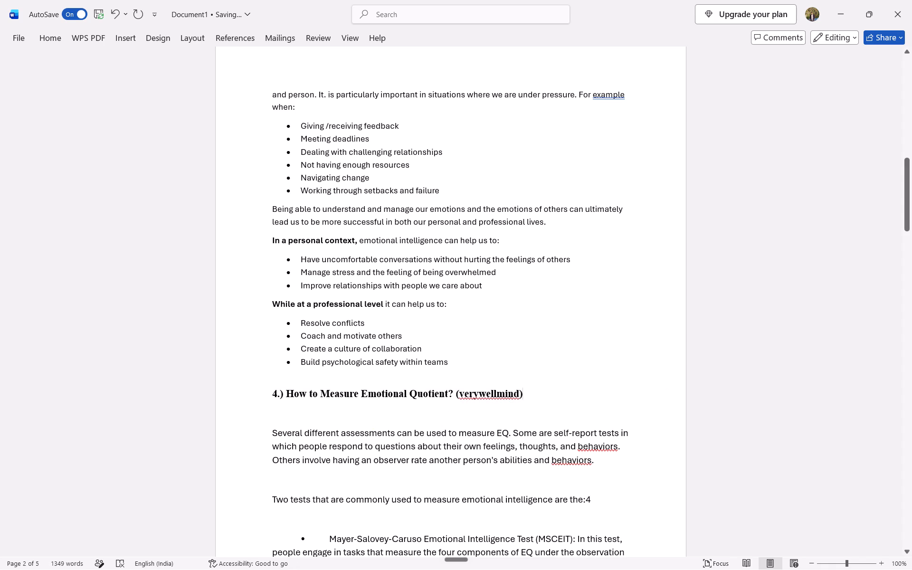
click(478, 392)
key(space)
click(498, 393)
key(space)
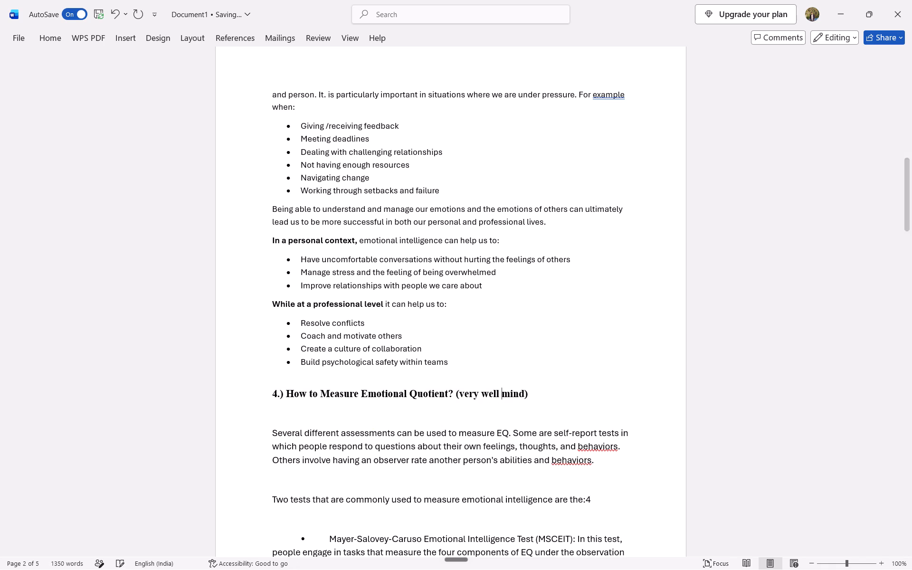
click(537, 392)
key(shift+colon)
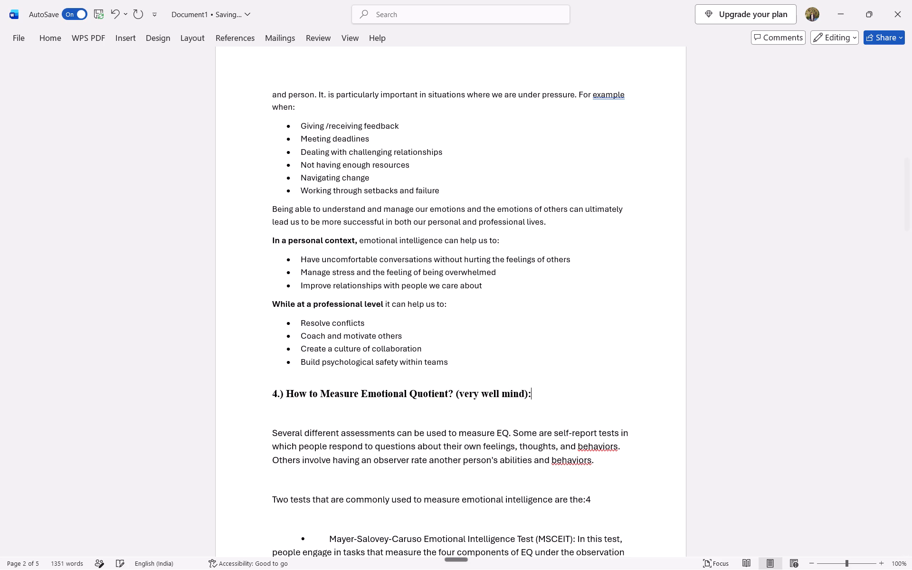
Set the section 4 body text, from "Several different assessments" to "emotional competency", to size 11.
scroll(273, 433, down, 1)
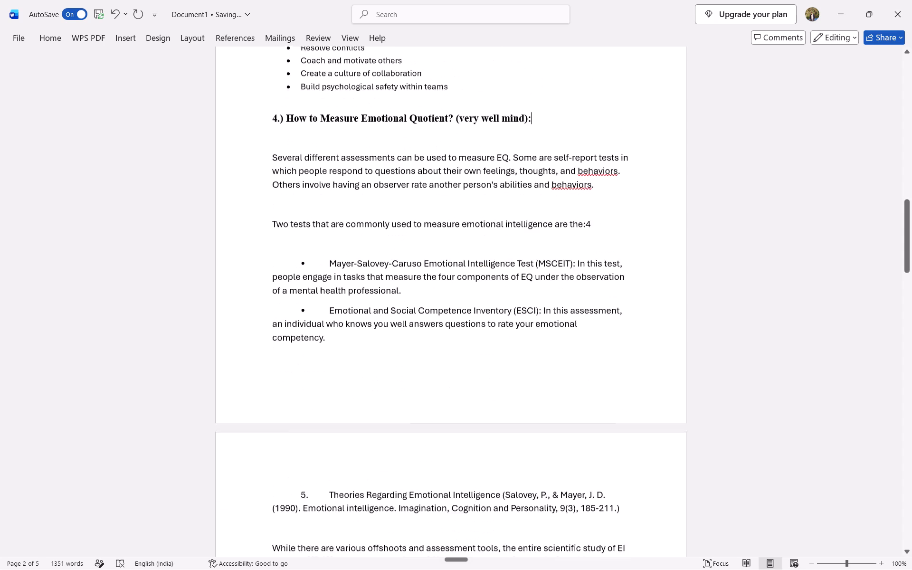
scroll(273, 433, down, 2)
scroll(273, 433, up, 1)
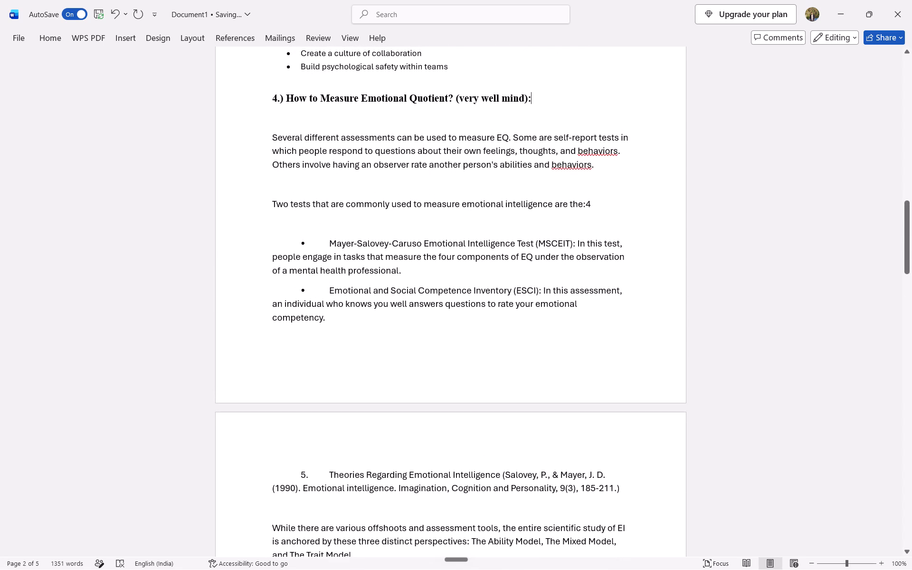
drag(334, 327, 272, 138)
click(351, 99)
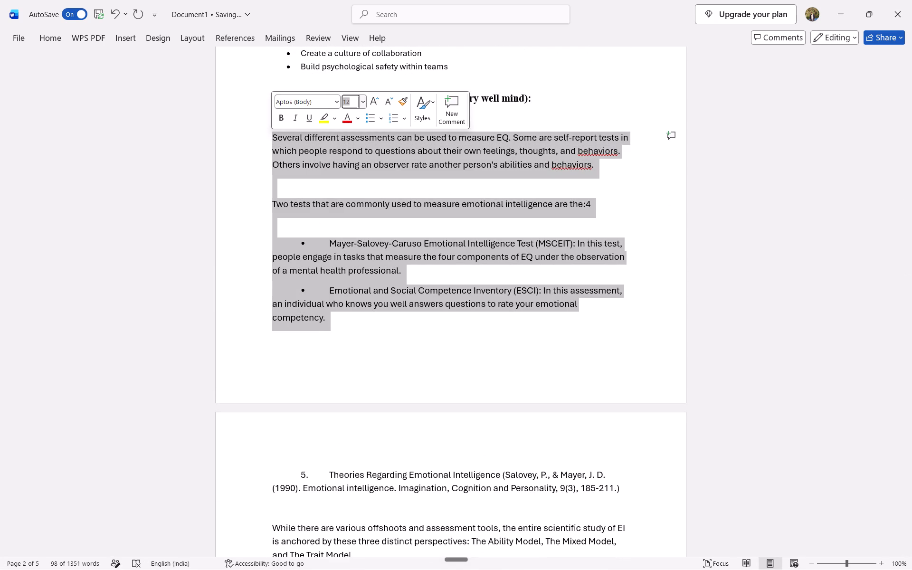
text(11)
key(Return)
click(219, 188)
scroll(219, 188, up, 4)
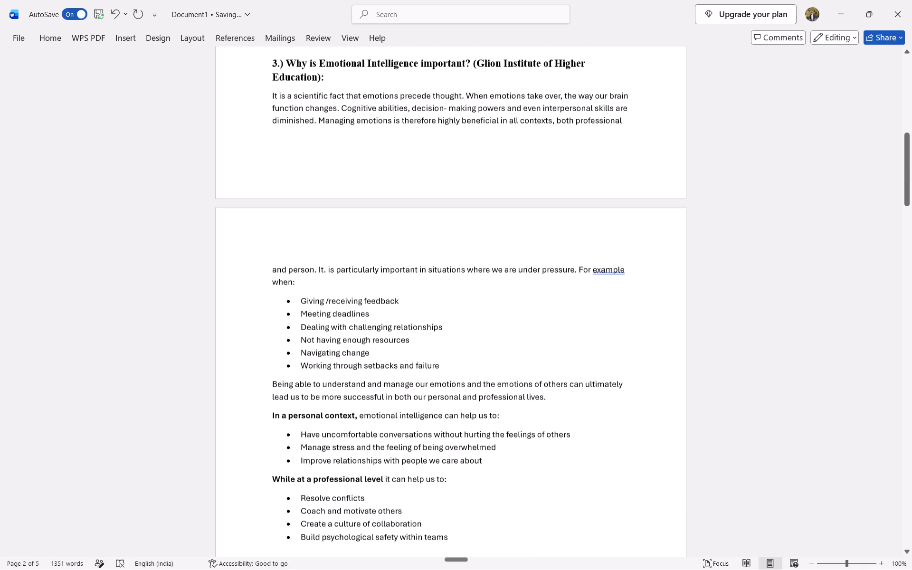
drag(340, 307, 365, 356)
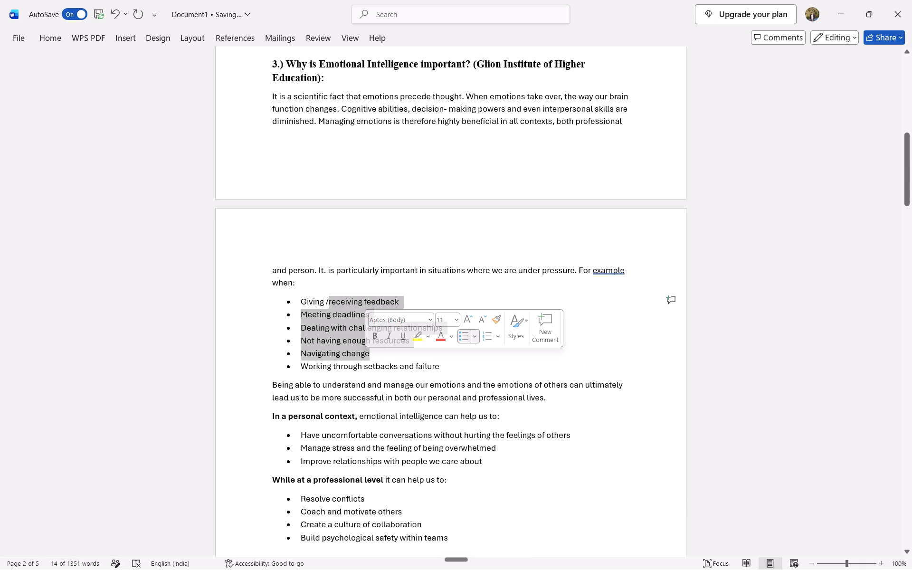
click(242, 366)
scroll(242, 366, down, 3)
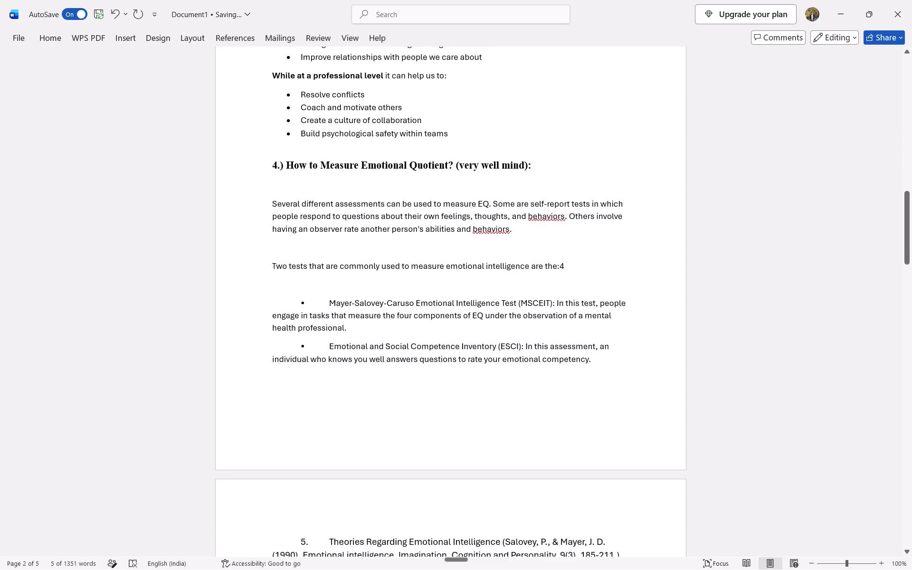
Delete the empty line between the section 4 heading and "Several different assessments can be used to measure EQ".
click(274, 200)
key(BackSpace)
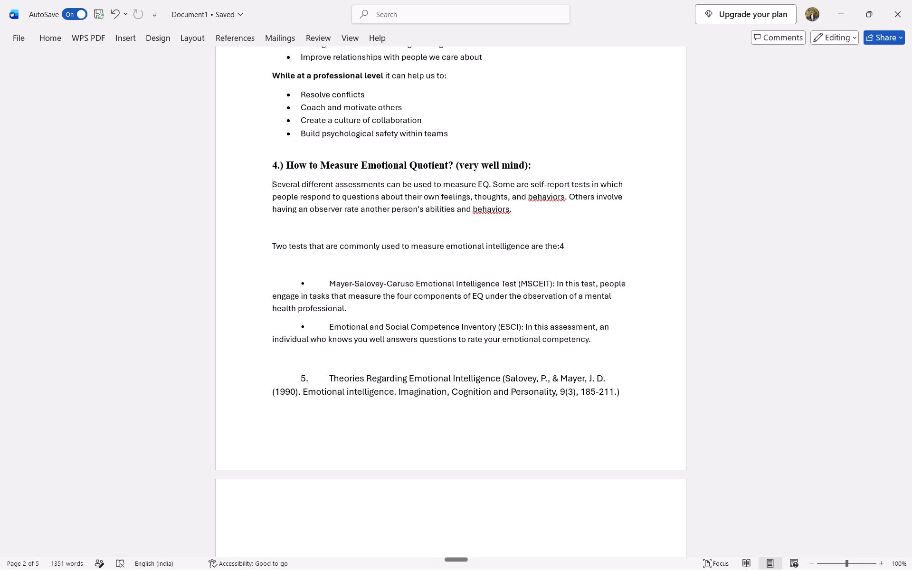
Correct both occurrences of "behaviors" to "behaviours" in the first paragraph of section 4.
click(558, 197)
key(u)
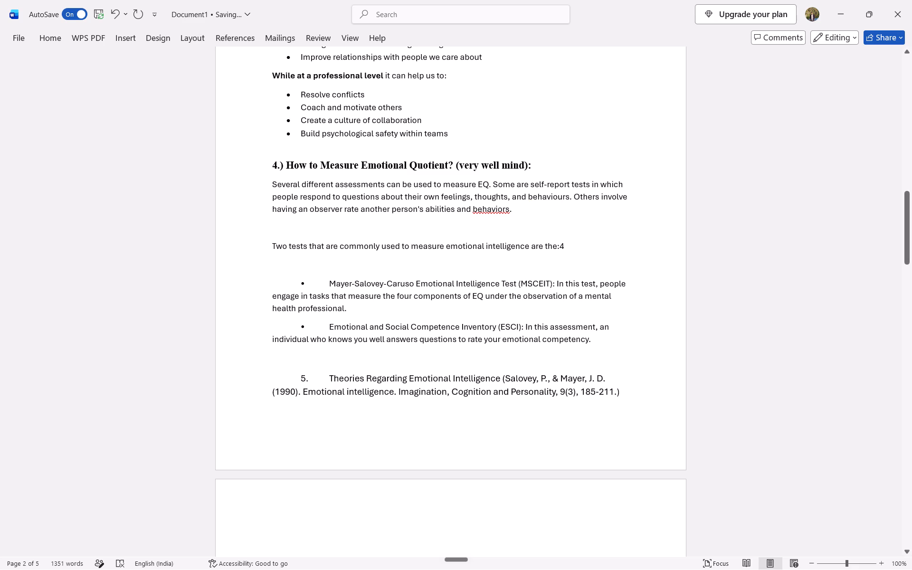
click(502, 211)
key(o)
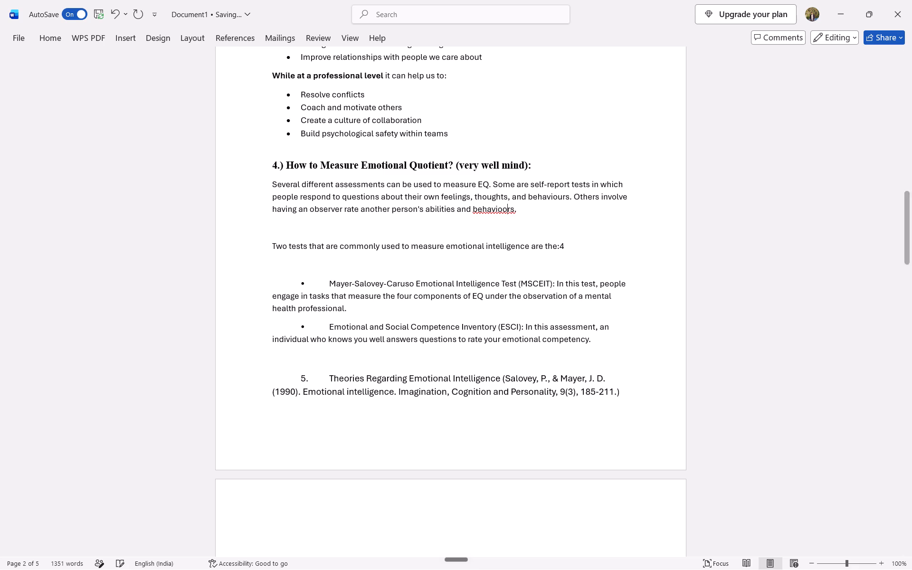
key(BackSpace)
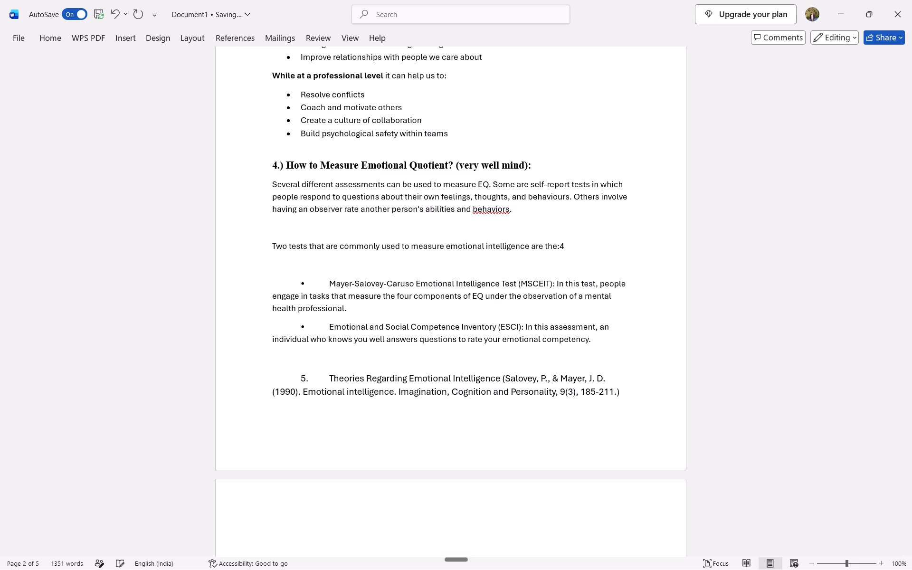
key(u)
Delete the empty line above "Two tests that are commonly used to measure emotional intelligence are the".
click(272, 247)
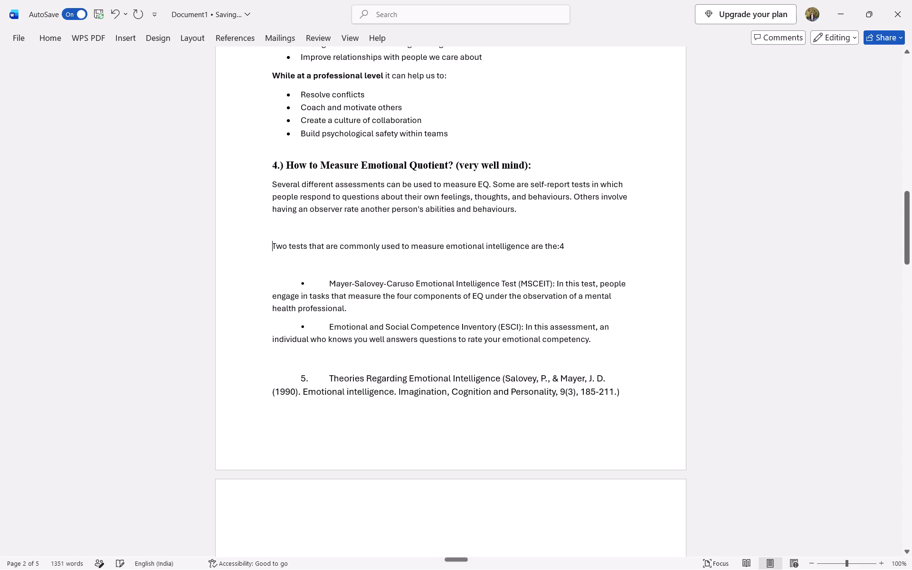
key(BackSpace)
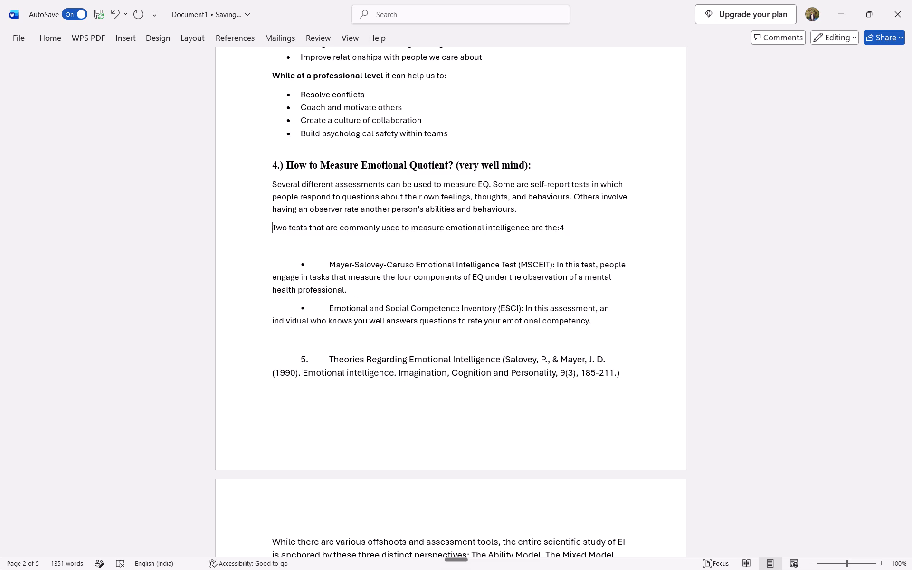
Select the words "Two tests that are commonly used to measure emotional intelligence" in section 4.
drag(272, 247, 289, 248)
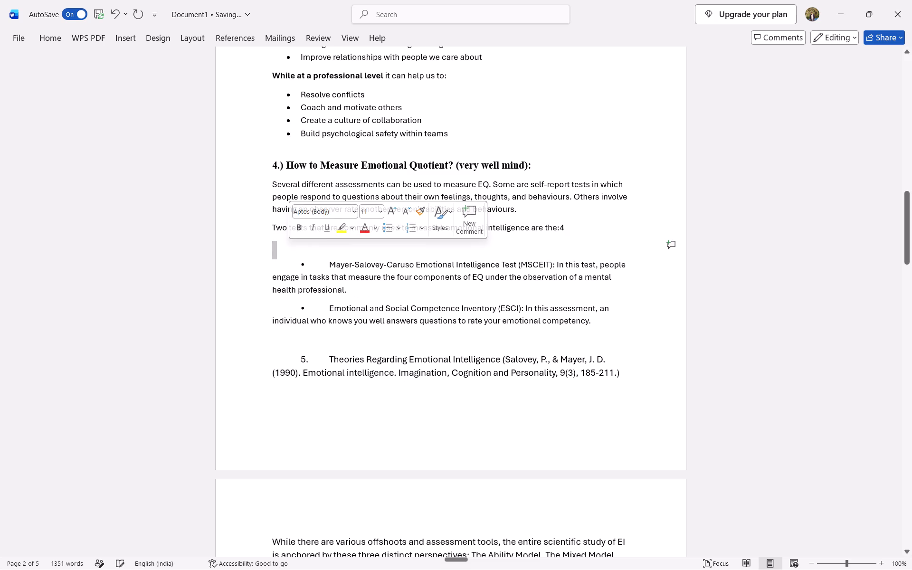
drag(274, 228, 513, 223)
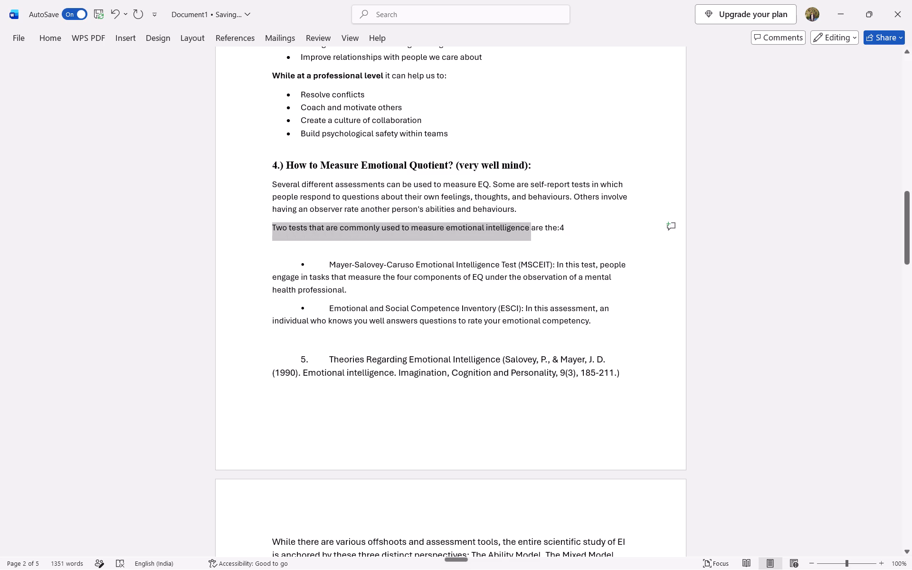
drag(513, 223, 533, 223)
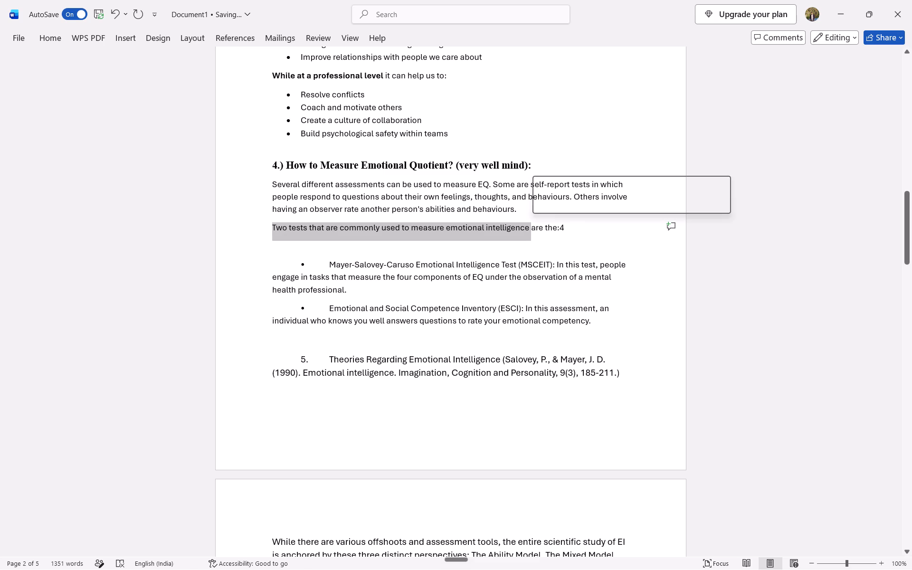